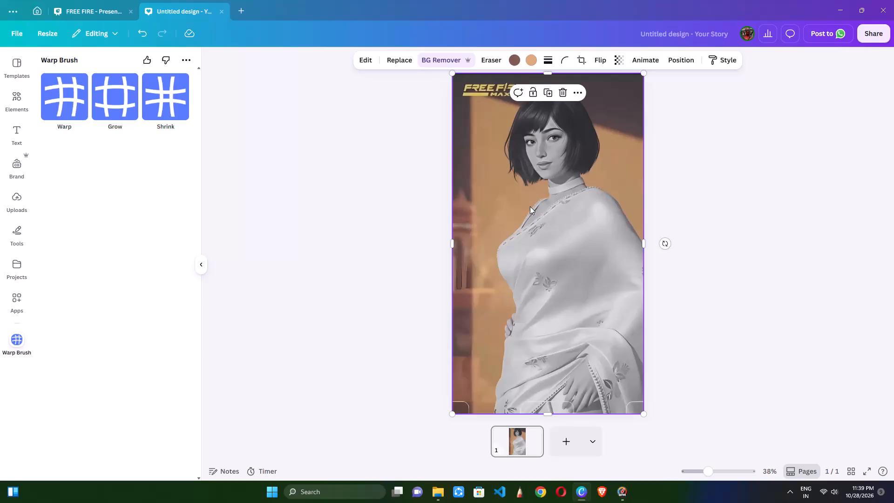
Create a new blank Landscape Video design, 1920 × 1080 px.
{"action": "left_click", "coordinate": [38, 6]}
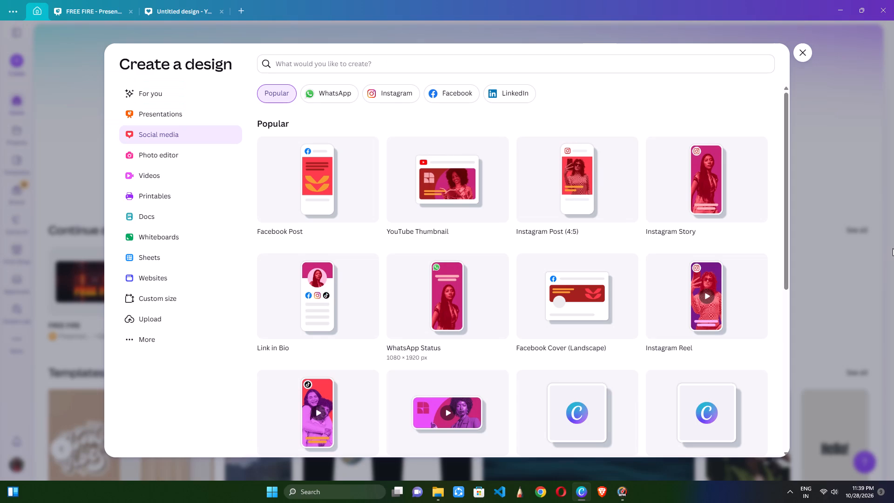
{"action": "left_click", "coordinate": [168, 177]}
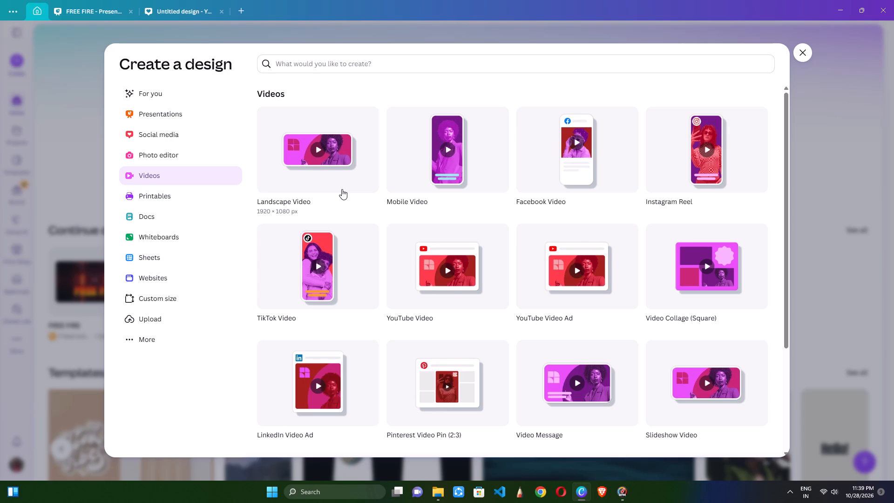
{"action": "left_click", "coordinate": [342, 189]}
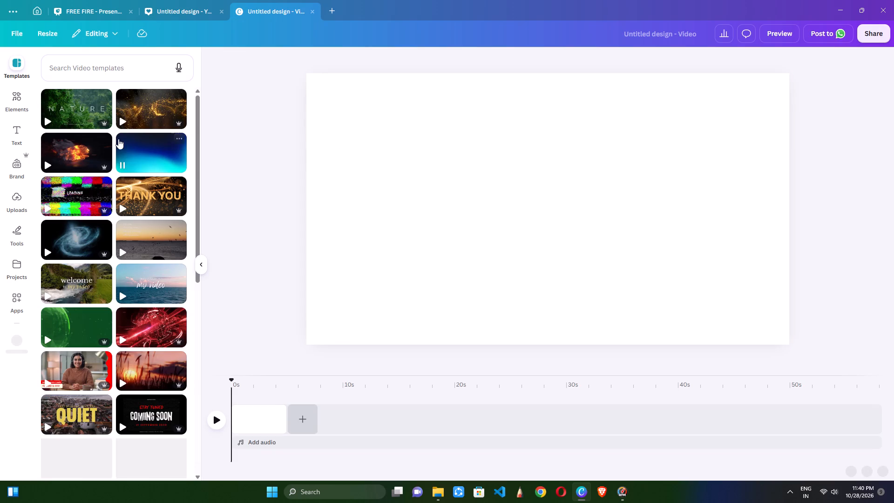
Add a text box to the page reading "MOVING WORDS".
{"action": "left_click", "coordinate": [19, 129]}
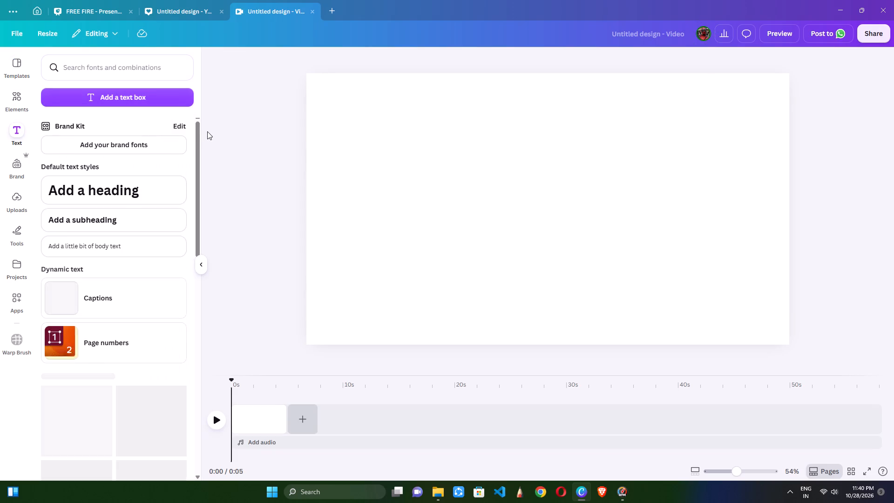
{"action": "left_click", "coordinate": [113, 95]}
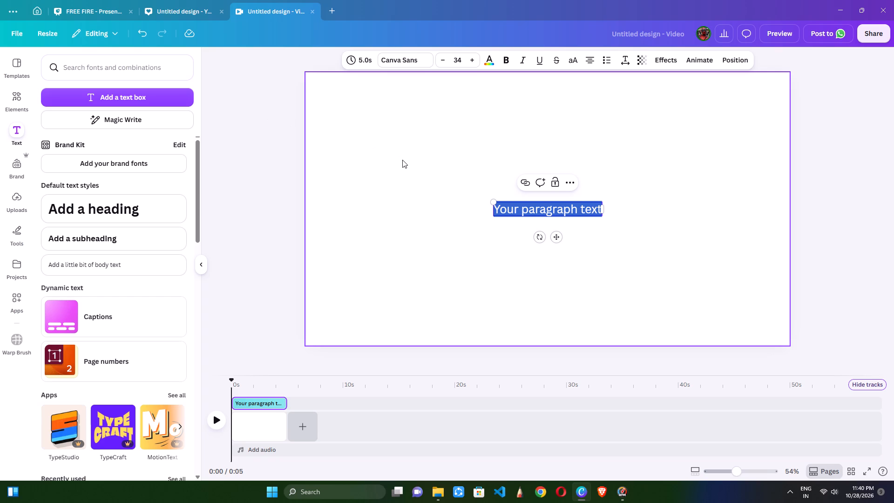
{"action": "type", "text": "MOVING"}
{"action": "key", "text": "space"}
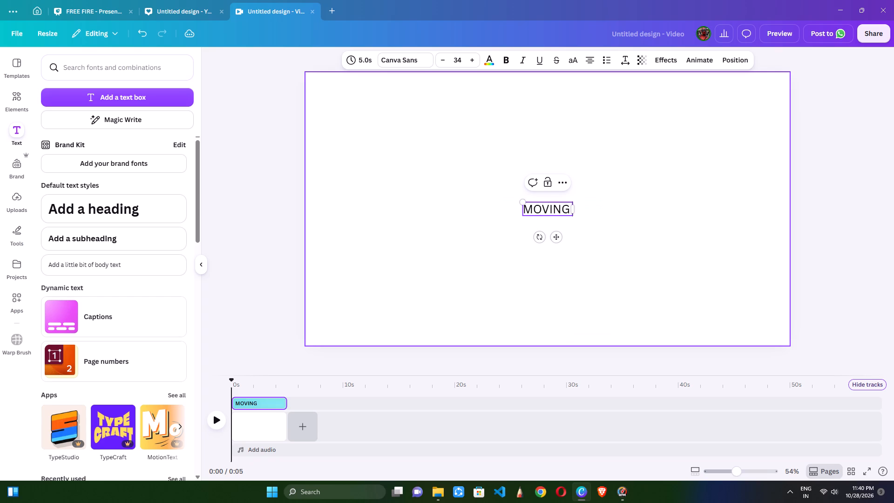
{"action": "type", "text": "WORD"}
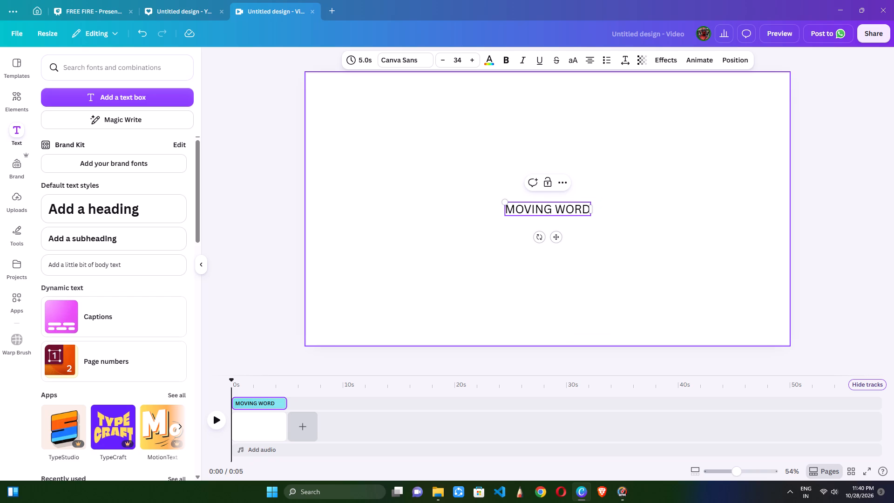
{"action": "key", "text": "s"}
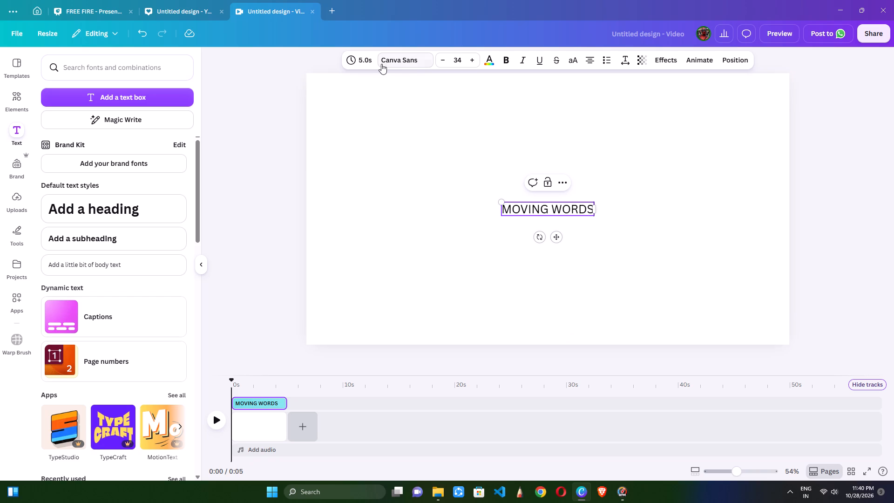
Set the font size of the "MOVING WORDS" text to 100.
{"action": "left_click", "coordinate": [460, 59]}
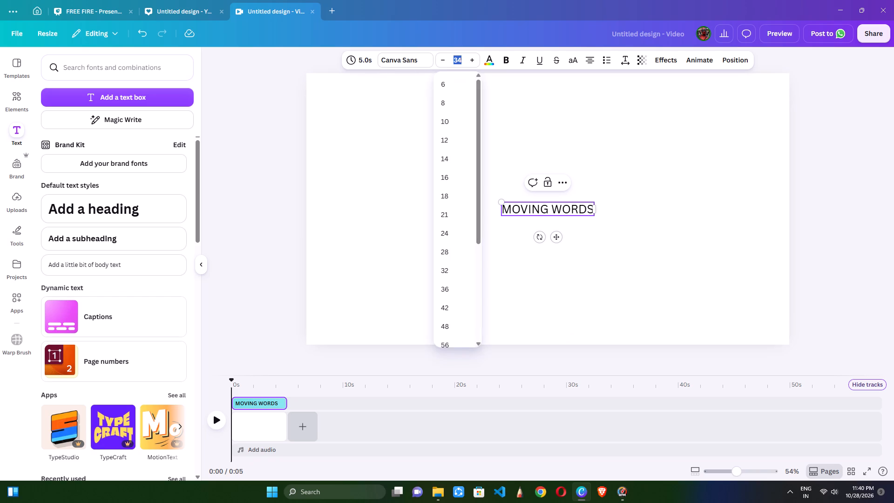
{"action": "type", "text": "100"}
{"action": "key", "text": "Return"}
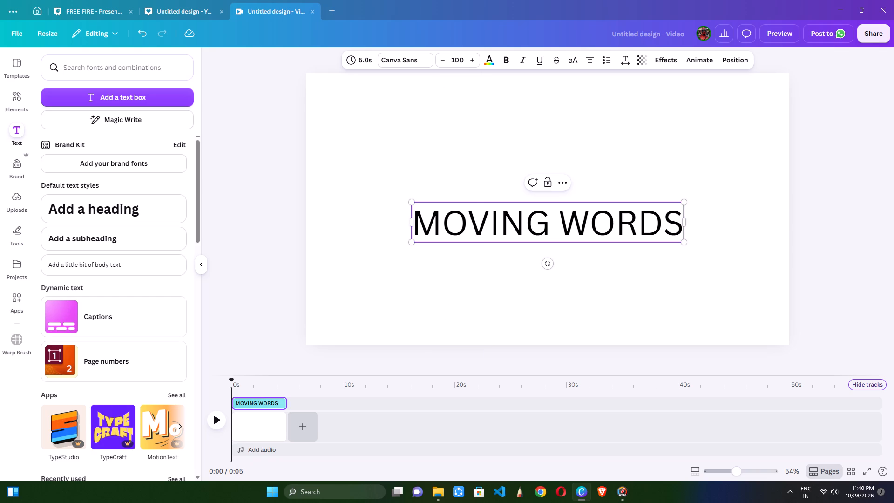
Move the "MOVING WORDS" text straight up so it sits just above the page's middle.
{"action": "double_click", "coordinate": [437, 214]}
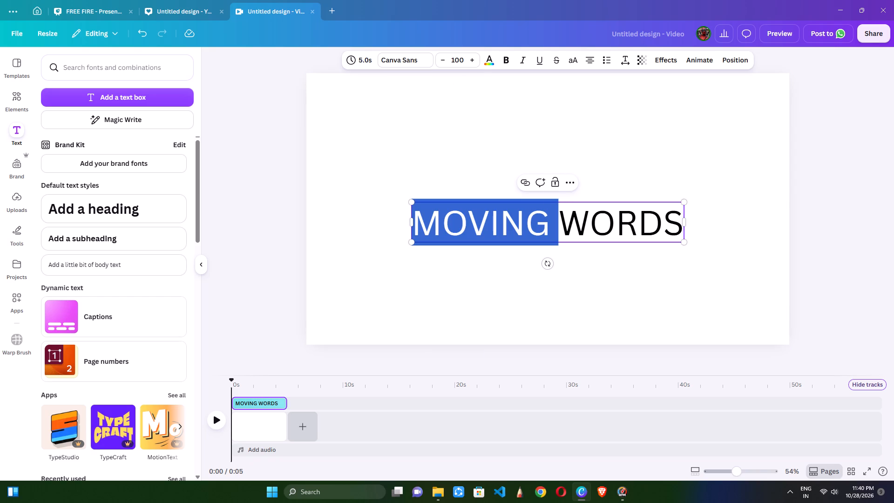
{"action": "left_click", "coordinate": [669, 238]}
{"action": "left_click", "coordinate": [679, 266]}
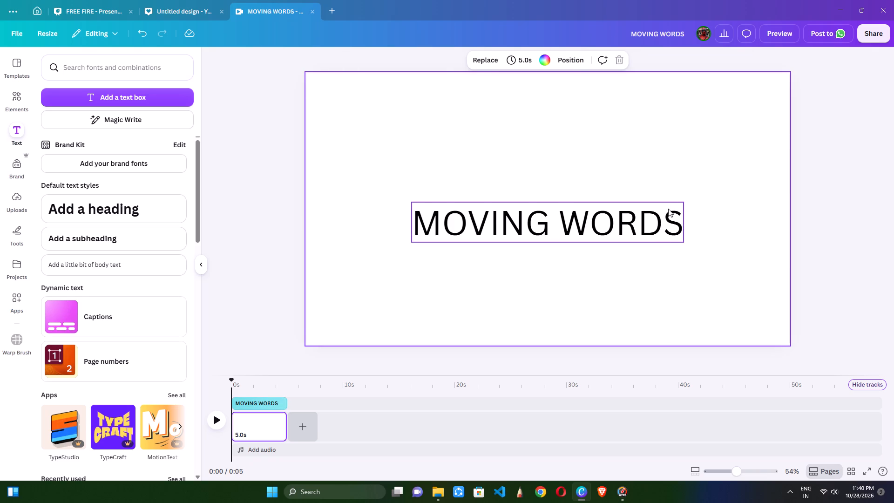
{"action": "left_click_drag", "start_coordinate": [665, 211], "coordinate": [664, 177]}
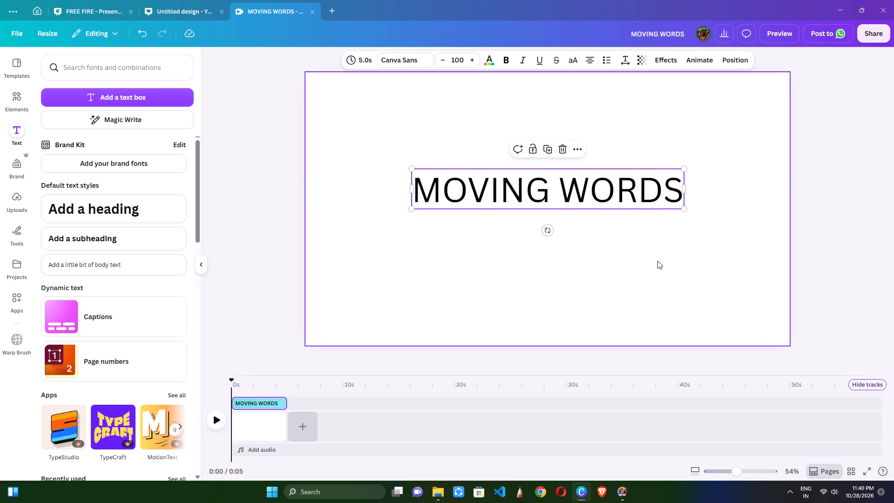
Change the font of the whole "MOVING WORDS" text to Anton.
{"action": "double_click", "coordinate": [496, 202]}
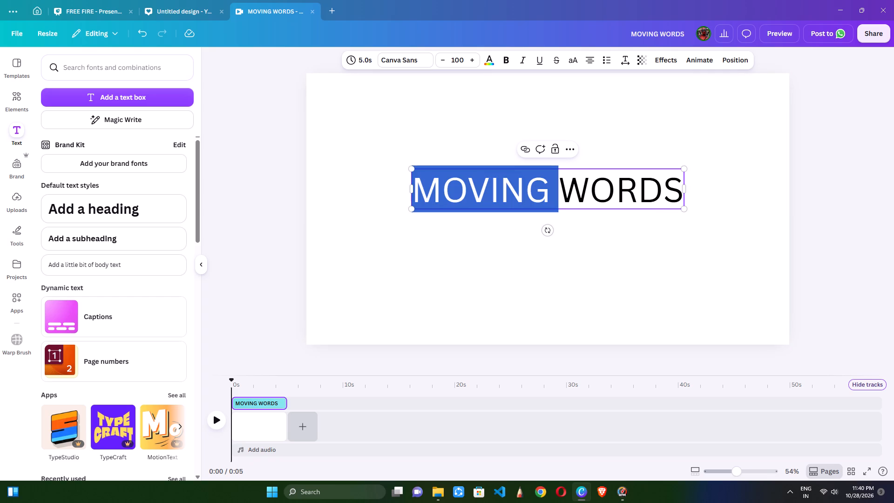
{"action": "left_click", "coordinate": [475, 195]}
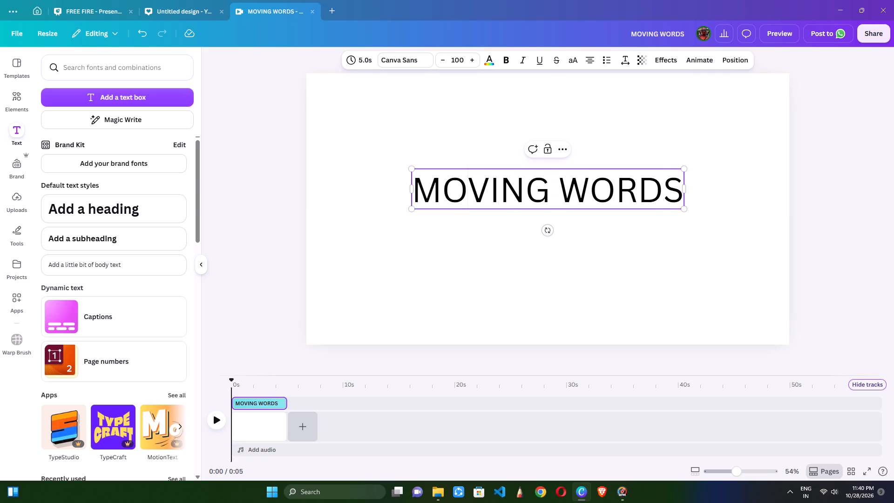
{"action": "left_click_drag", "start_coordinate": [420, 190], "coordinate": [754, 181]}
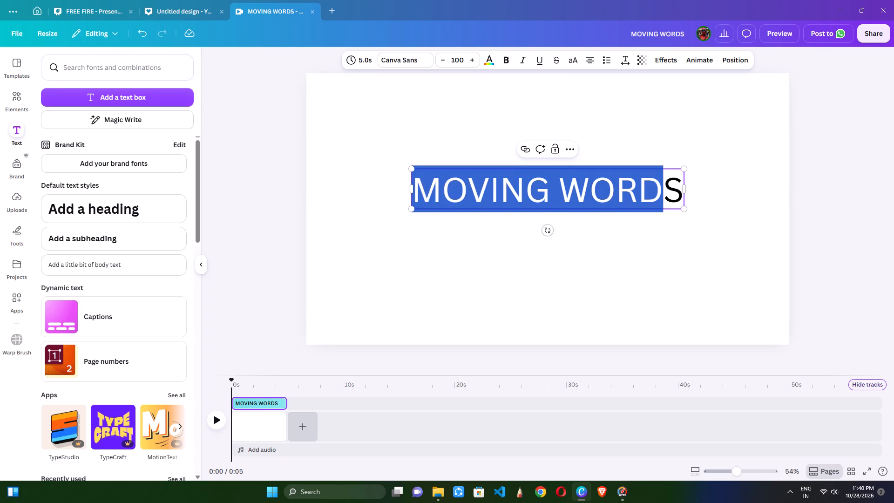
{"action": "left_click", "coordinate": [663, 190]}
{"action": "left_click_drag", "start_coordinate": [418, 185], "coordinate": [455, 185]}
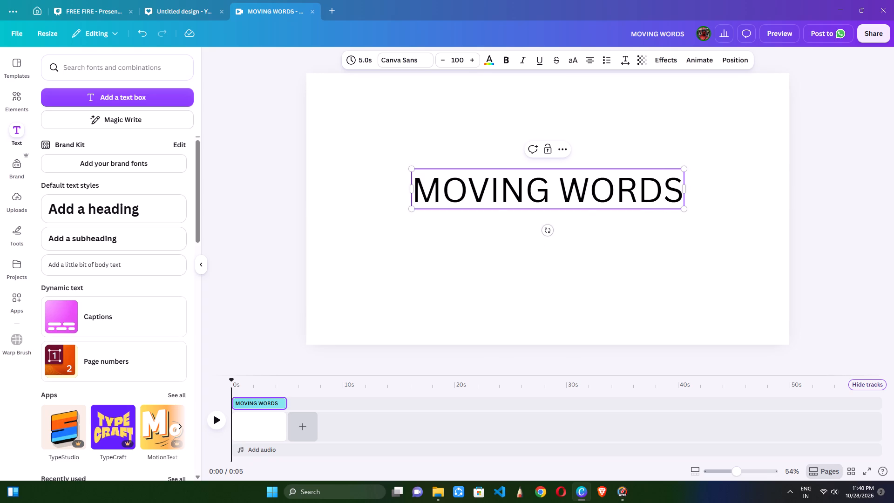
{"action": "left_click_drag", "start_coordinate": [455, 185], "coordinate": [711, 203]}
{"action": "left_click", "coordinate": [404, 64]}
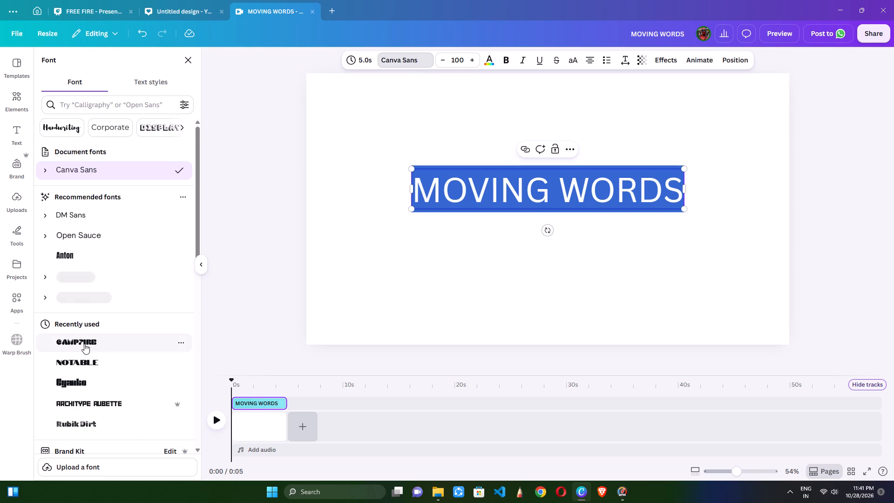
{"action": "left_click", "coordinate": [74, 250]}
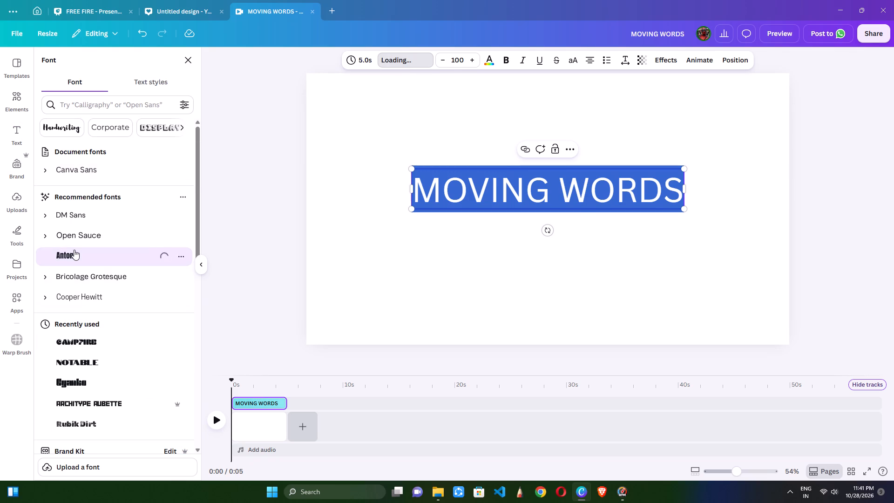
{"action": "left_click", "coordinate": [503, 298]}
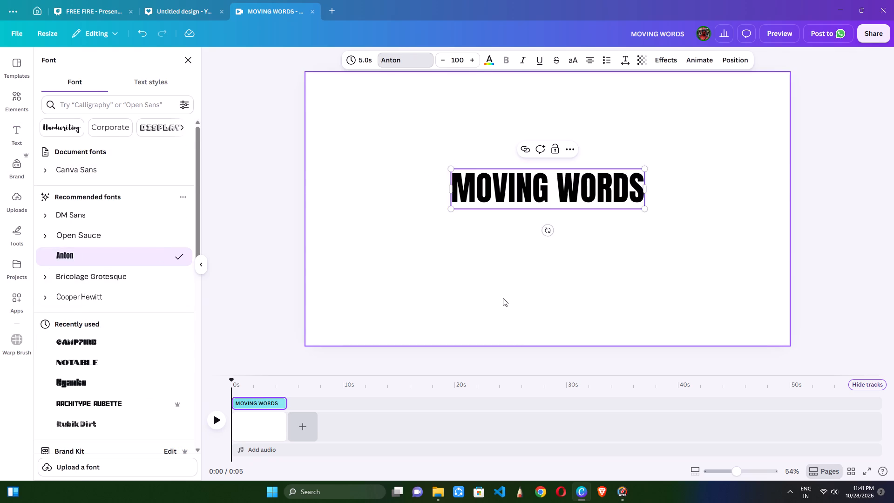
Increase the font size of the whole "MOVING WORDS" text to 135.
{"action": "double_click", "coordinate": [481, 203]}
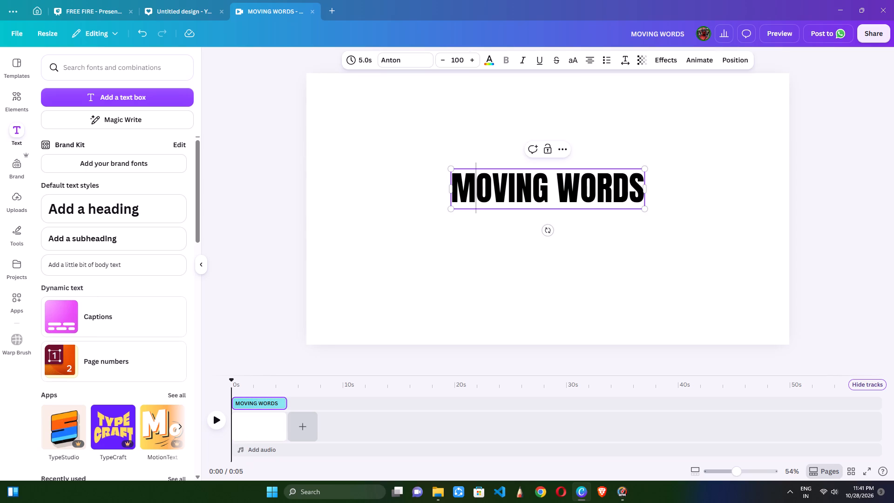
{"action": "left_click_drag", "start_coordinate": [454, 193], "coordinate": [663, 191]}
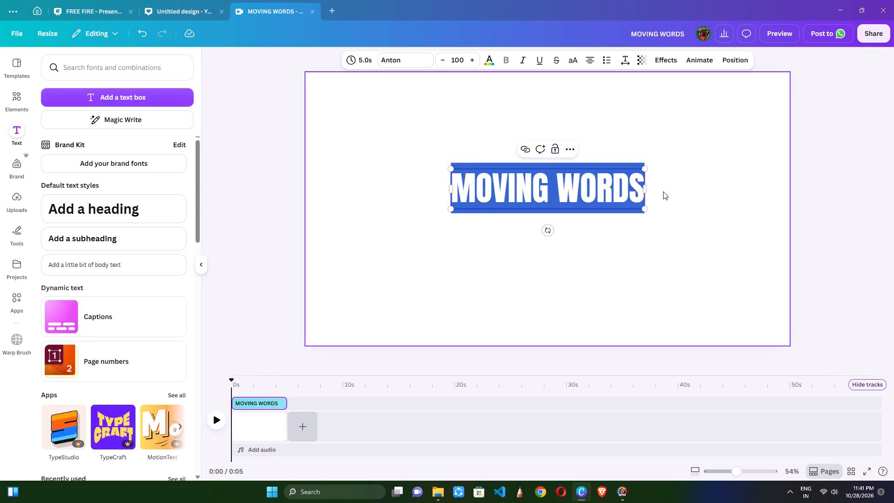
{"action": "triple_click", "coordinate": [472, 61]}
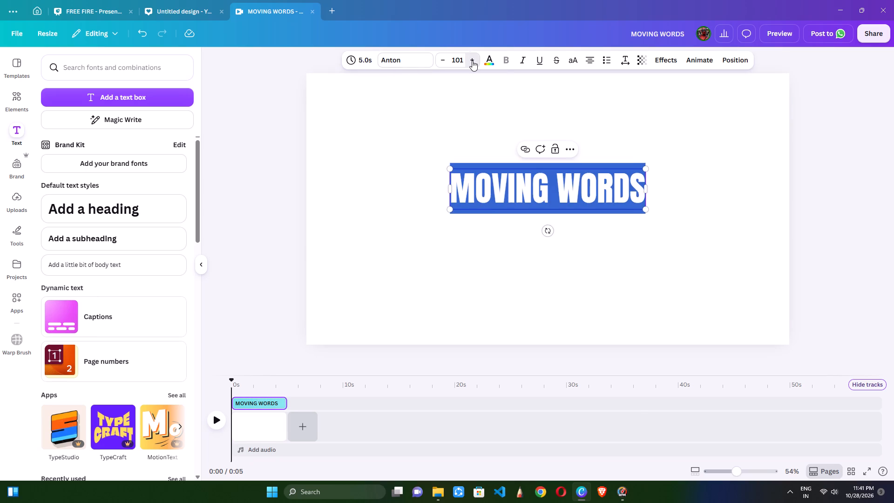
{"action": "double_click", "coordinate": [472, 61]}
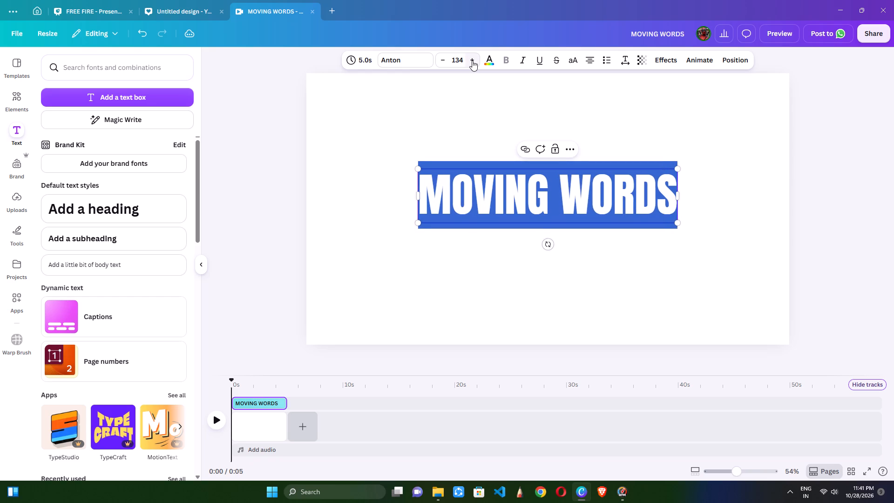
{"action": "left_click", "coordinate": [472, 61]}
{"action": "left_click", "coordinate": [696, 293]}
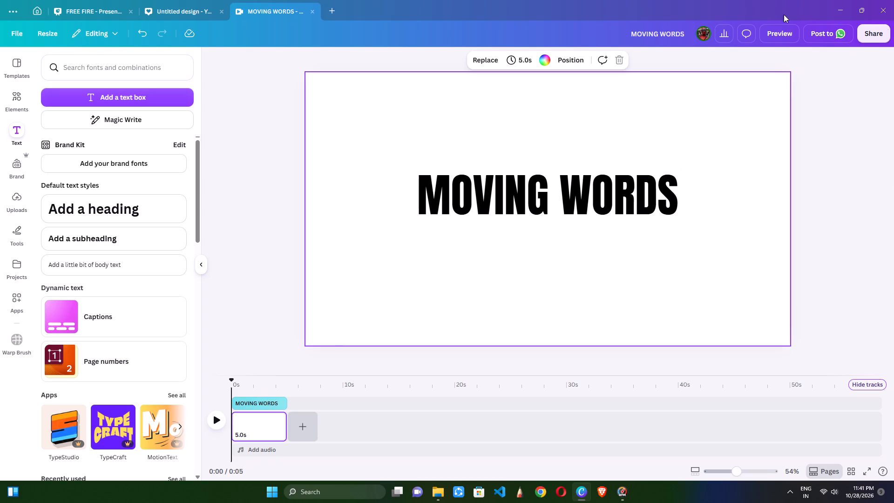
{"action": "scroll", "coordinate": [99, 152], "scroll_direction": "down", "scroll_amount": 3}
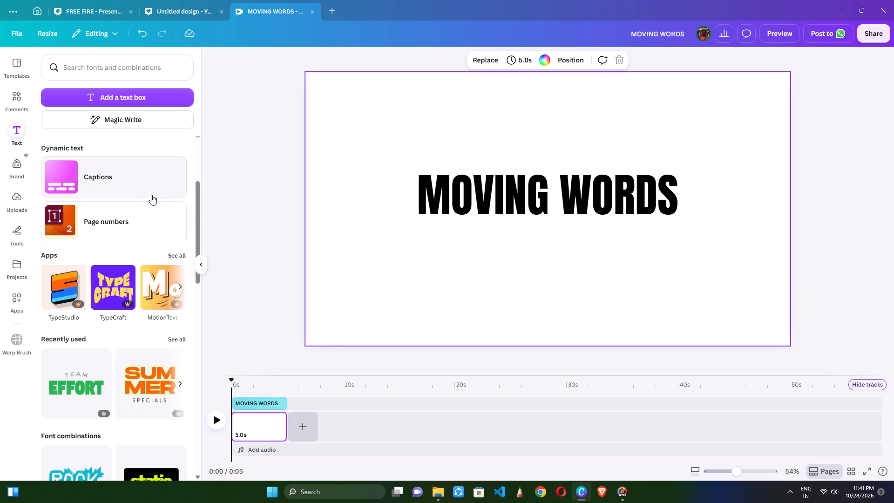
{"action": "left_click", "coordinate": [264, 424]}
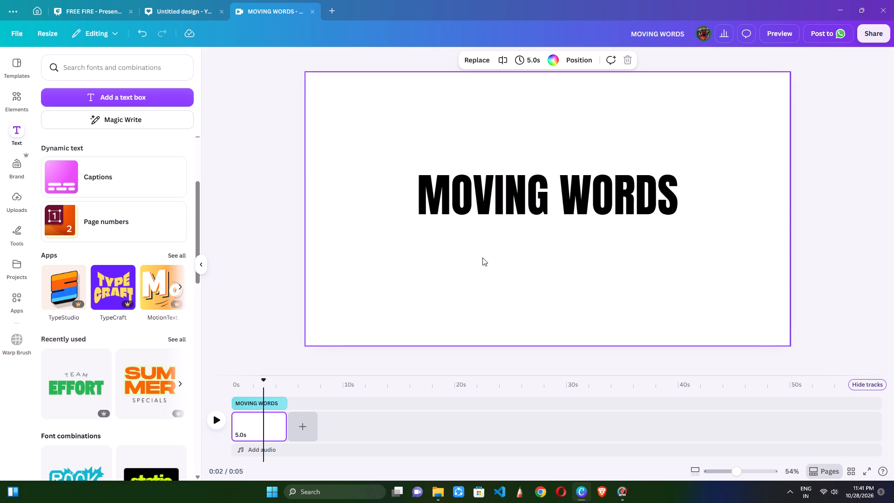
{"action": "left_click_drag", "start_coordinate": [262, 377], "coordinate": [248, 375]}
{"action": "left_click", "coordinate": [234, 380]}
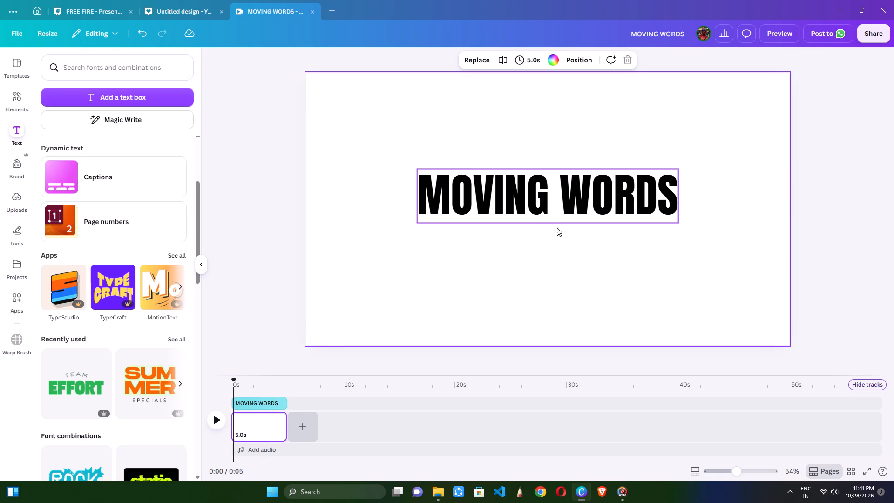
Apply the Ascend animation to the "MOVING WORDS" text and set it to animate only on enter.
{"action": "left_click", "coordinate": [619, 242]}
{"action": "left_click", "coordinate": [600, 197]}
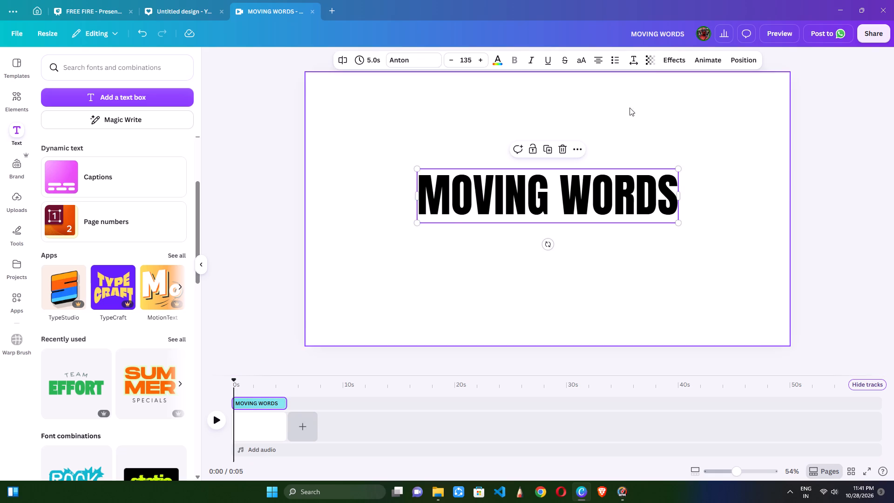
{"action": "left_click", "coordinate": [704, 61]}
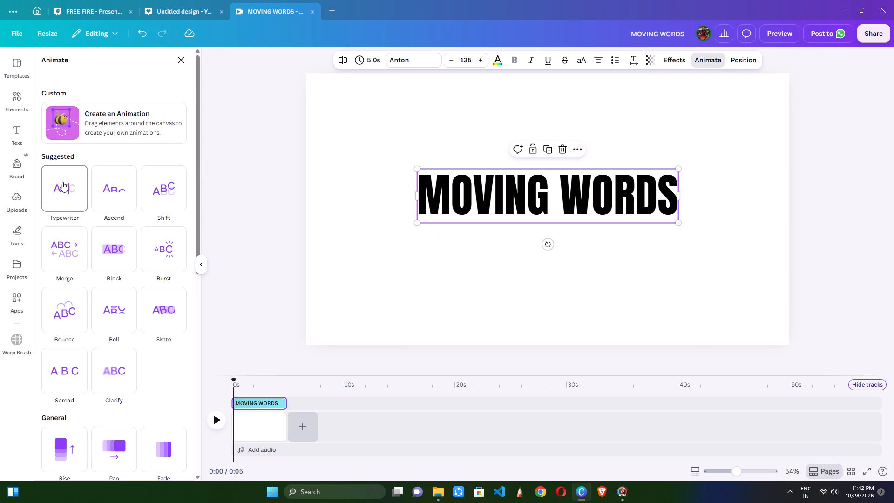
{"action": "left_click", "coordinate": [108, 180]}
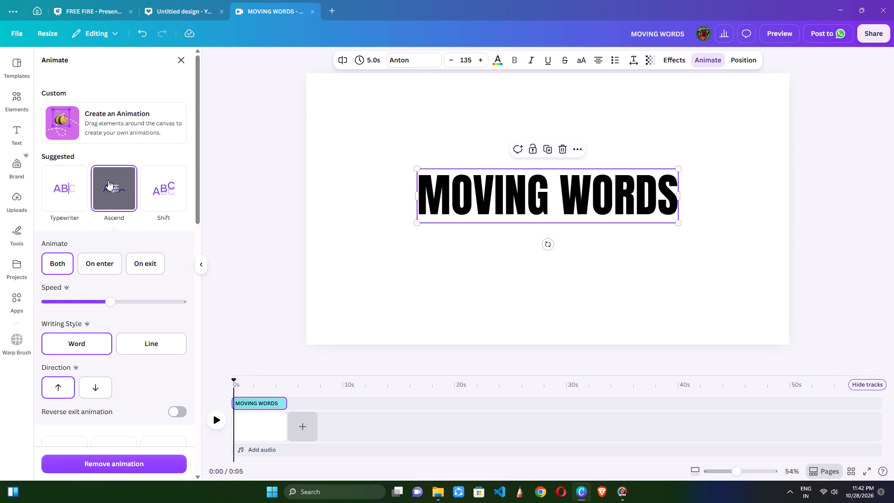
{"action": "left_click", "coordinate": [102, 261]}
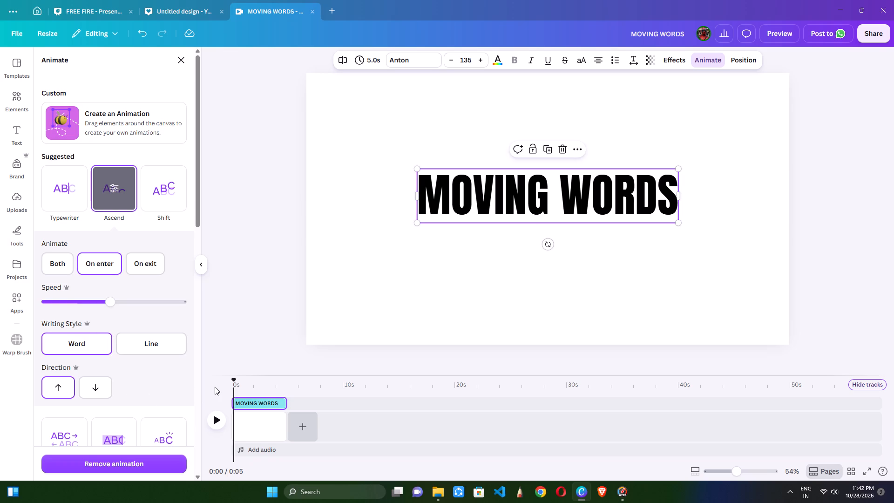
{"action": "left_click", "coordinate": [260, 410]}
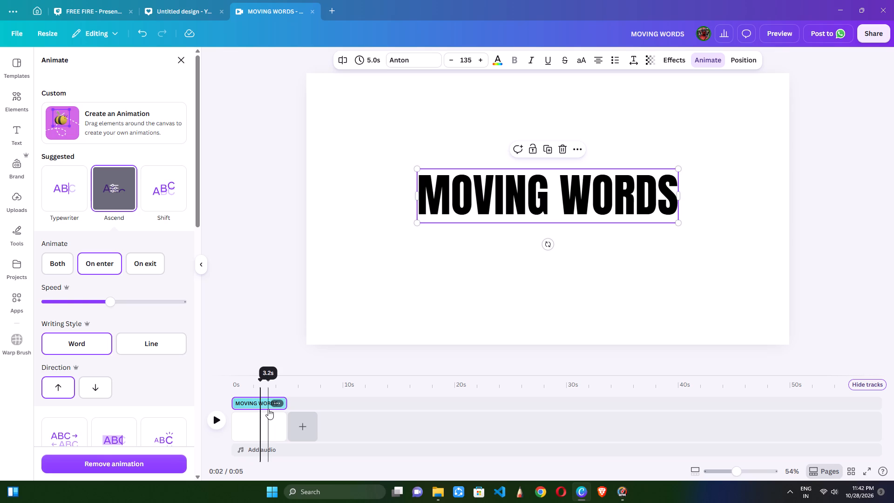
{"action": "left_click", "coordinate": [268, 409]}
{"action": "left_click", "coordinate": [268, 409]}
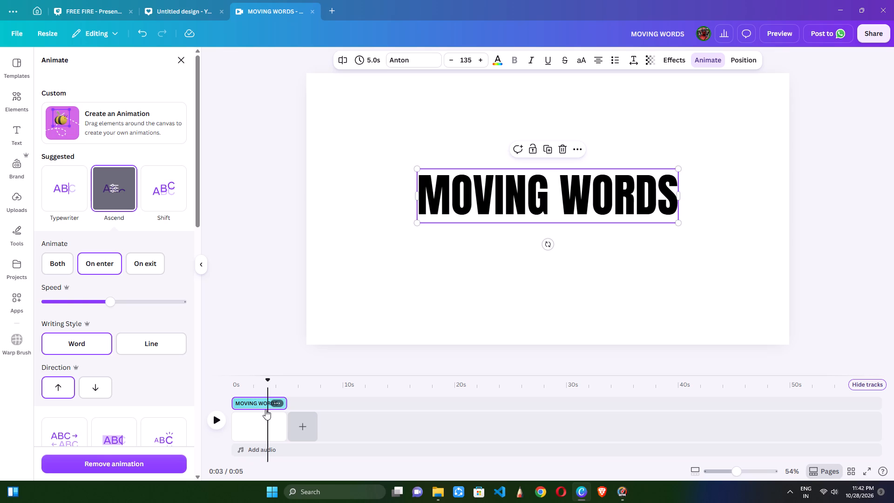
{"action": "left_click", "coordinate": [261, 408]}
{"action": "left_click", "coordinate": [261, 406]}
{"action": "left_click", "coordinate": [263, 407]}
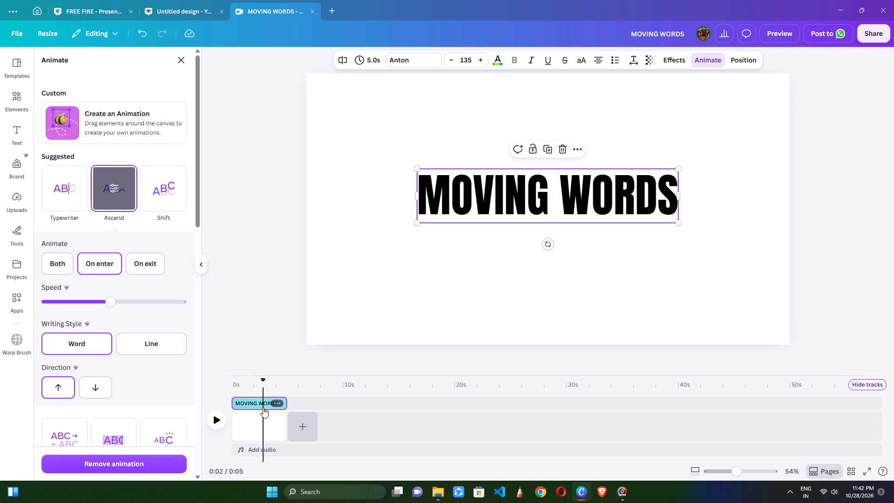
Set the duration of the video's only page to 3.0 seconds.
{"action": "left_click", "coordinate": [259, 415]}
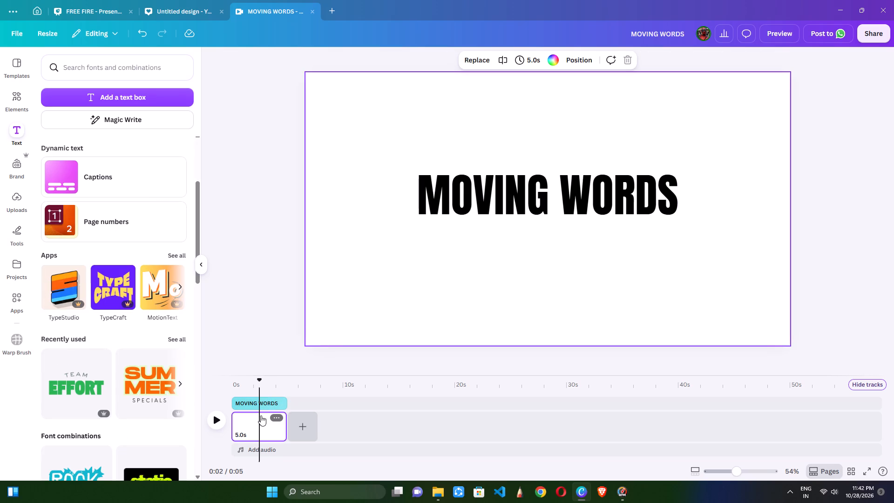
{"action": "left_click", "coordinate": [244, 424]}
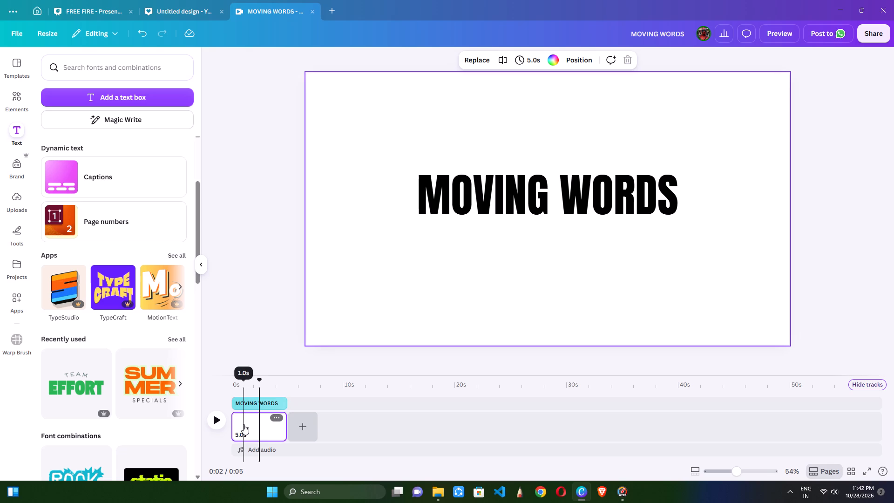
{"action": "left_click", "coordinate": [268, 421]}
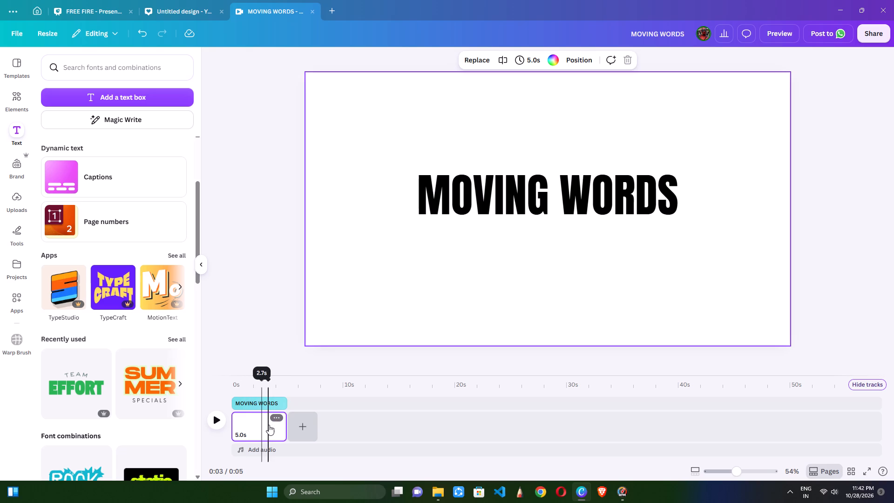
{"action": "left_click", "coordinate": [269, 425]}
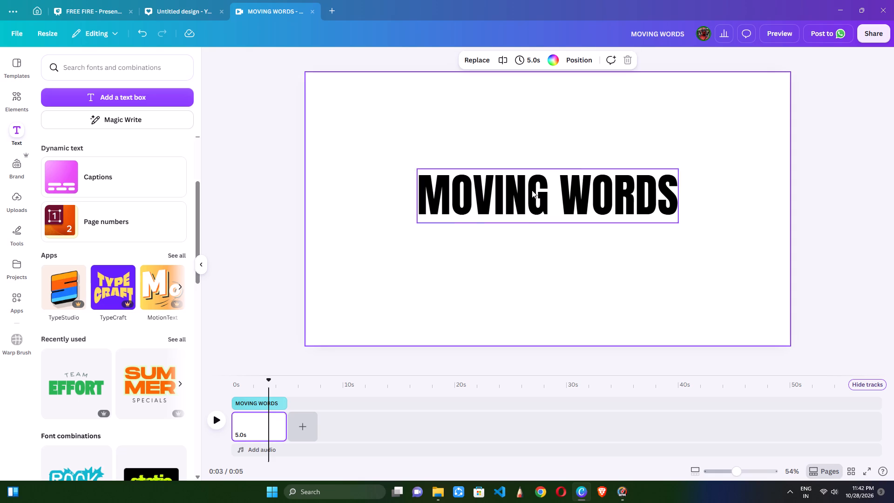
{"action": "left_click", "coordinate": [531, 63]}
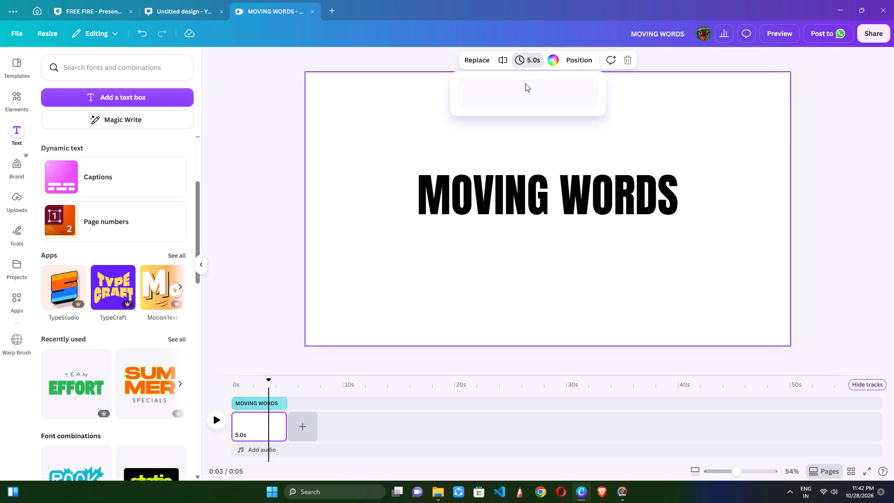
{"action": "left_click_drag", "start_coordinate": [481, 105], "coordinate": [477, 106]}
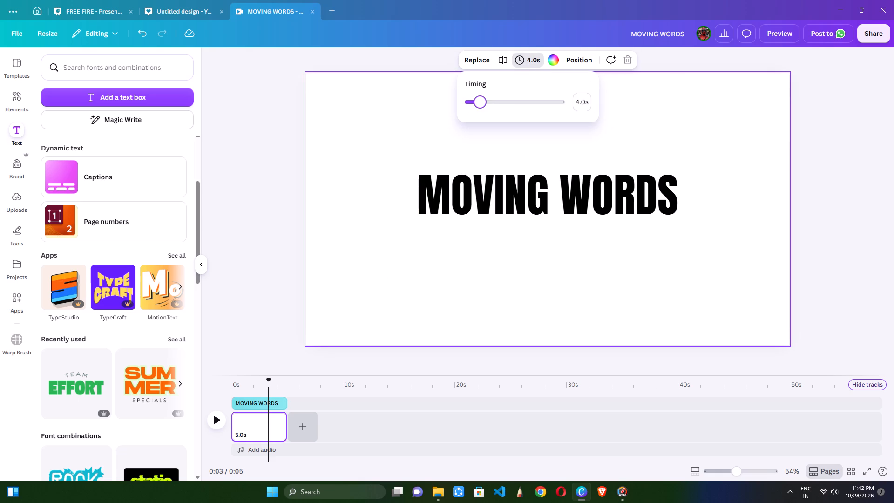
{"action": "left_click_drag", "start_coordinate": [477, 106], "coordinate": [478, 110]}
{"action": "left_click_drag", "start_coordinate": [478, 110], "coordinate": [476, 110]}
{"action": "left_click_drag", "start_coordinate": [476, 110], "coordinate": [476, 110]}
{"action": "left_click", "coordinate": [492, 260]}
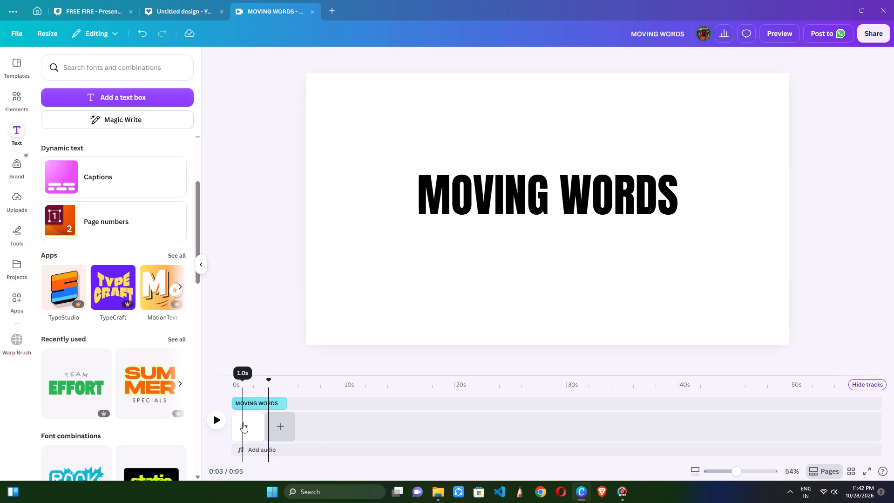
Play the video from the start to check how the text animation runs.
{"action": "left_click", "coordinate": [212, 417]}
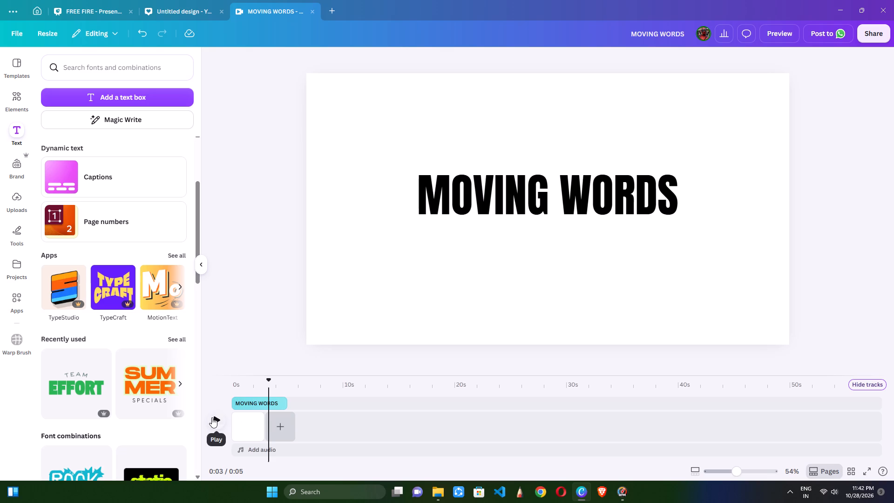
{"action": "left_click", "coordinate": [237, 379]}
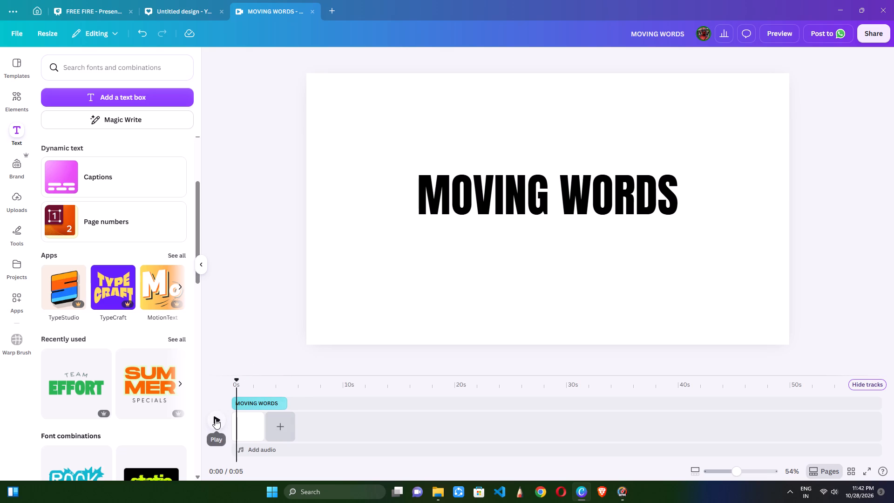
{"action": "left_click", "coordinate": [215, 419]}
{"action": "left_click_drag", "start_coordinate": [261, 375], "coordinate": [251, 379]}
{"action": "left_click", "coordinate": [230, 380]}
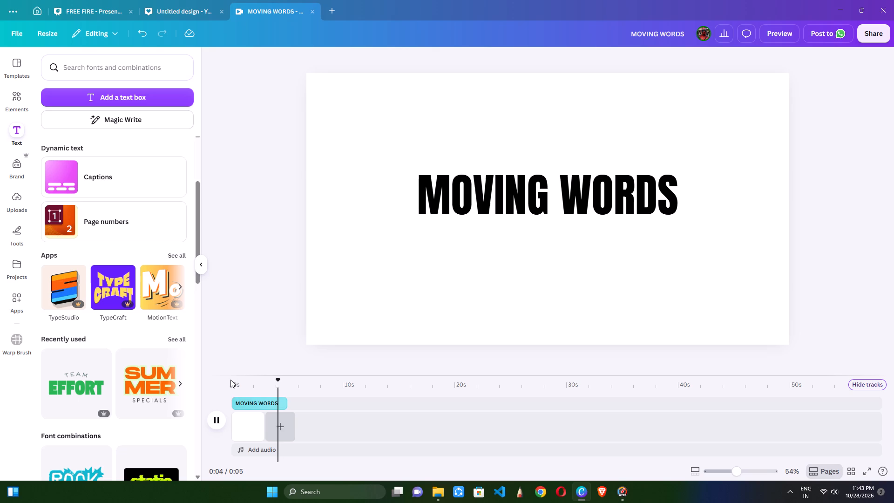
{"action": "left_click", "coordinate": [211, 419]}
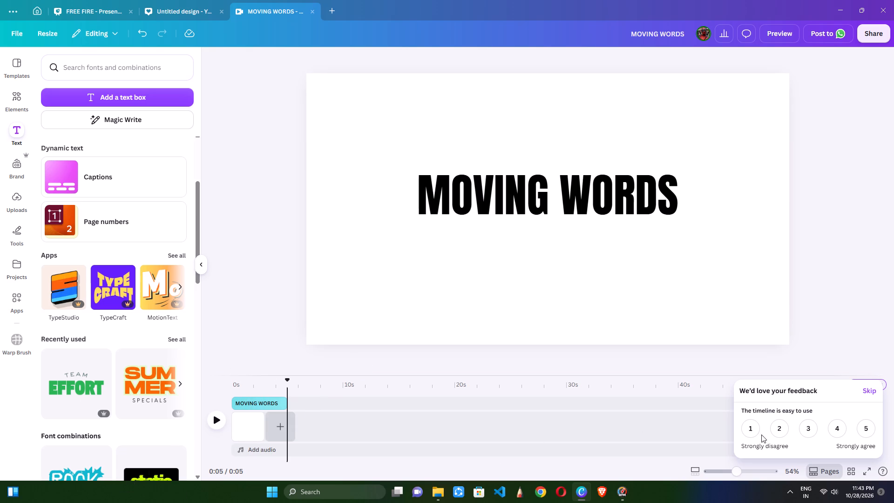
Rate the timeline's ease of use 4, submit the feedback comment "SMART FEED", and dismiss the feedback form.
{"action": "left_click", "coordinate": [838, 428]}
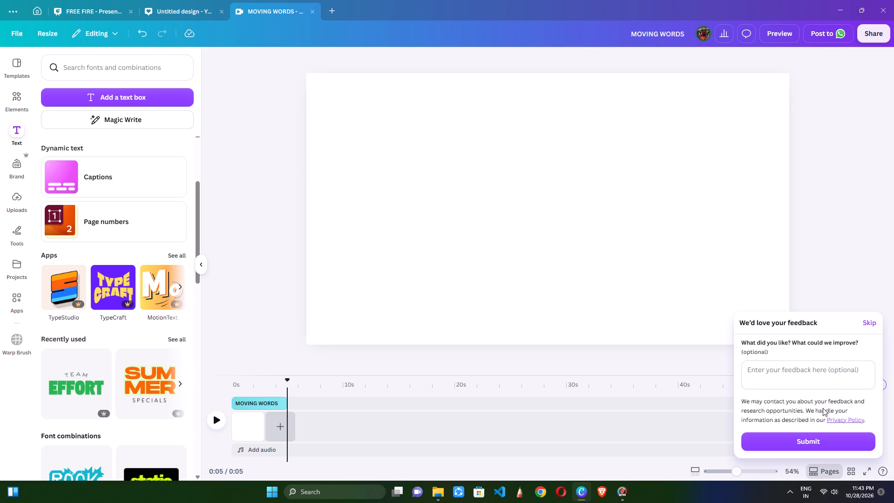
{"action": "left_click", "coordinate": [814, 386]}
{"action": "type", "text": "SMART"}
{"action": "key", "text": "space"}
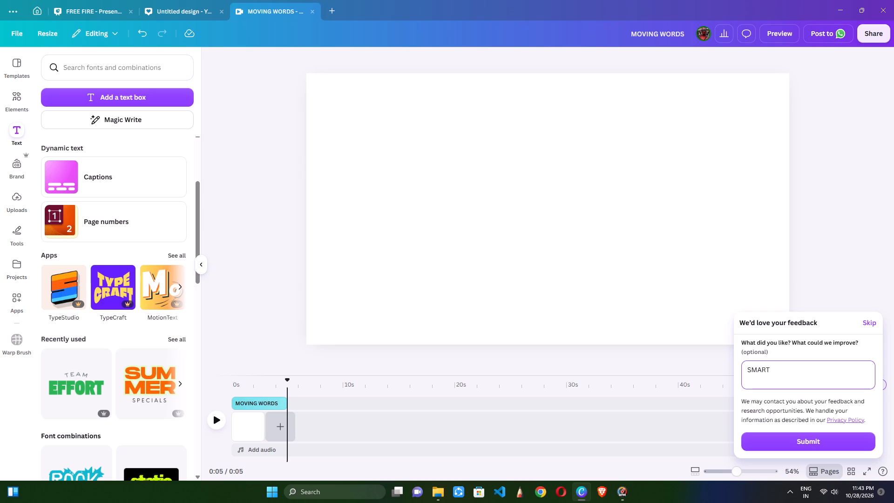
{"action": "type", "text": "FEED"}
{"action": "left_click", "coordinate": [828, 444]}
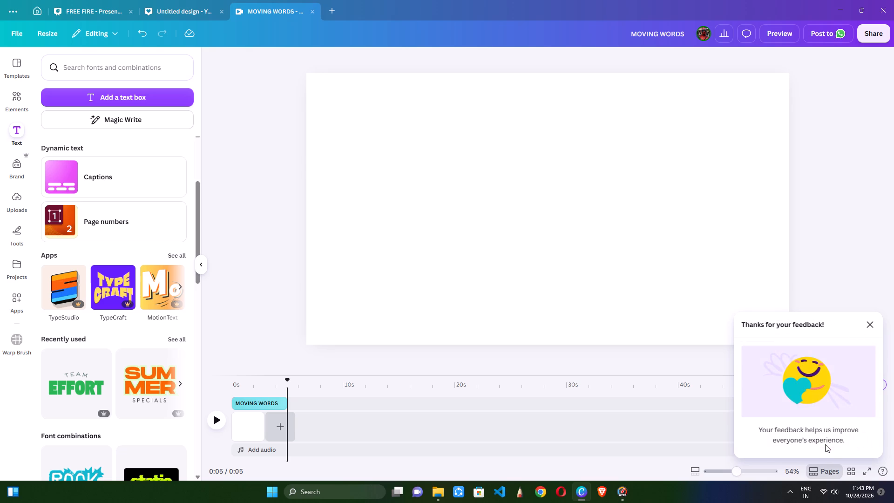
{"action": "left_click", "coordinate": [877, 332]}
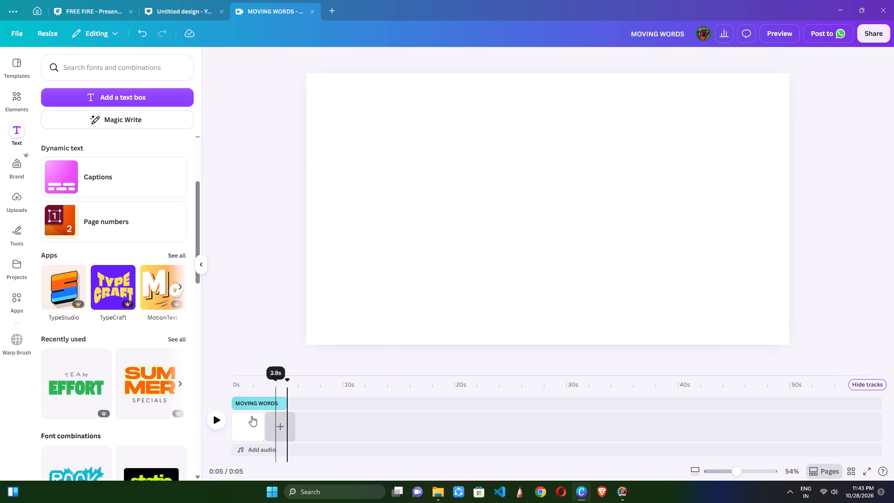
Duplicate the 3.0-second page three times to make four consecutive pages.
{"action": "left_click", "coordinate": [216, 417]}
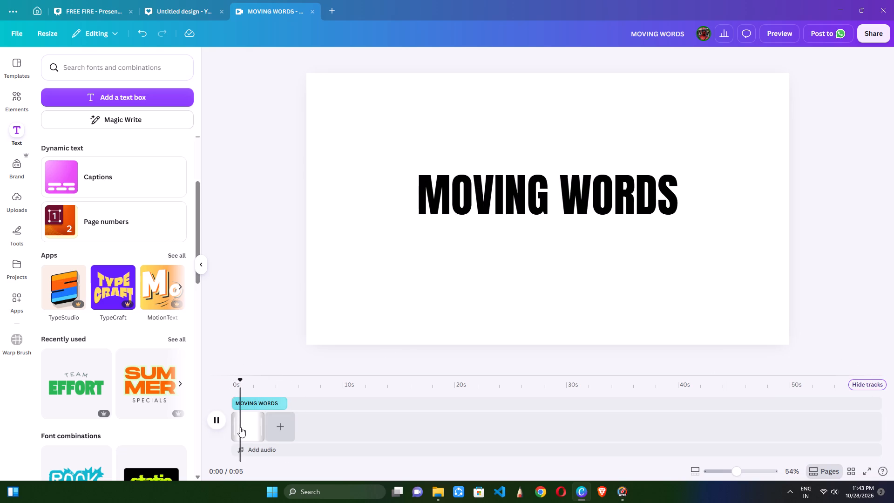
{"action": "right_click", "coordinate": [242, 429]}
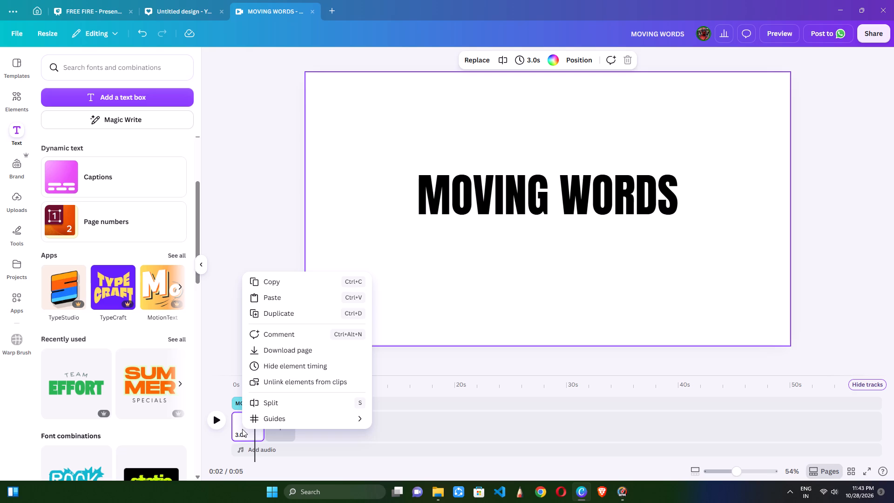
{"action": "left_click", "coordinate": [289, 310]}
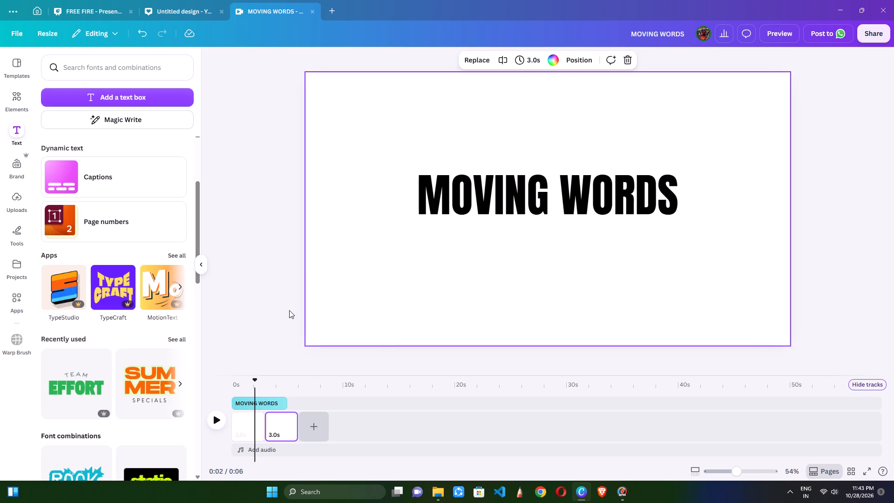
{"action": "right_click", "coordinate": [281, 426]}
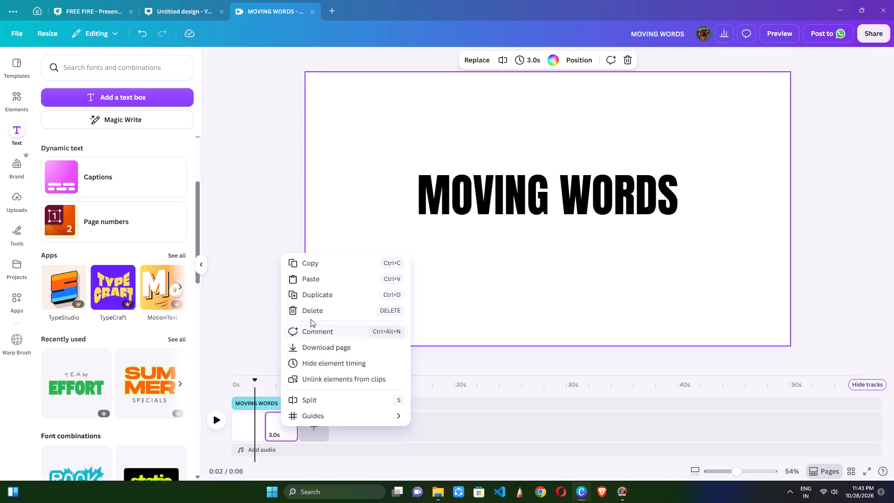
{"action": "left_click", "coordinate": [319, 298]}
{"action": "right_click", "coordinate": [318, 424]}
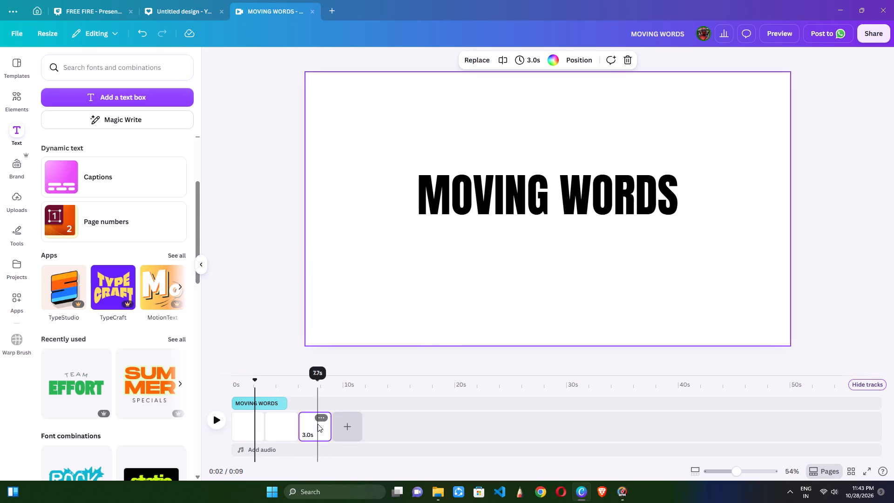
{"action": "left_click", "coordinate": [353, 294]}
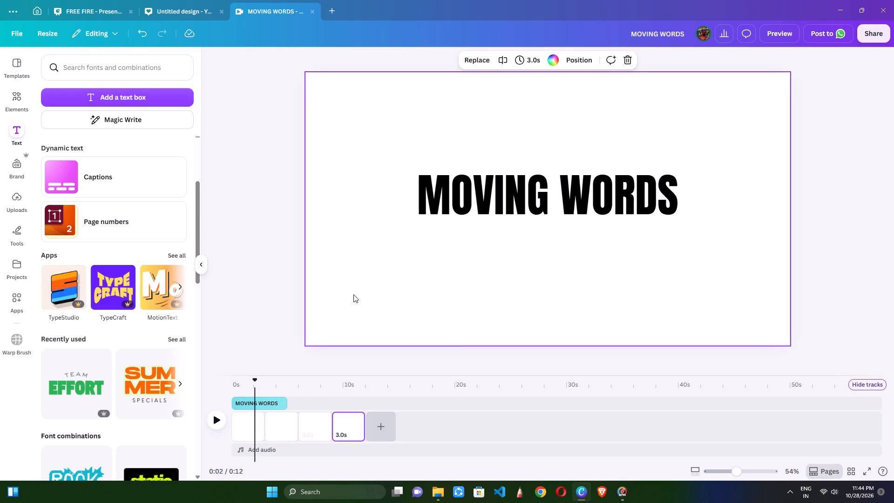
Replace the first page's "MOVING WORDS" text with "HIII GUYS I'AM SK".
{"action": "left_click", "coordinate": [244, 421]}
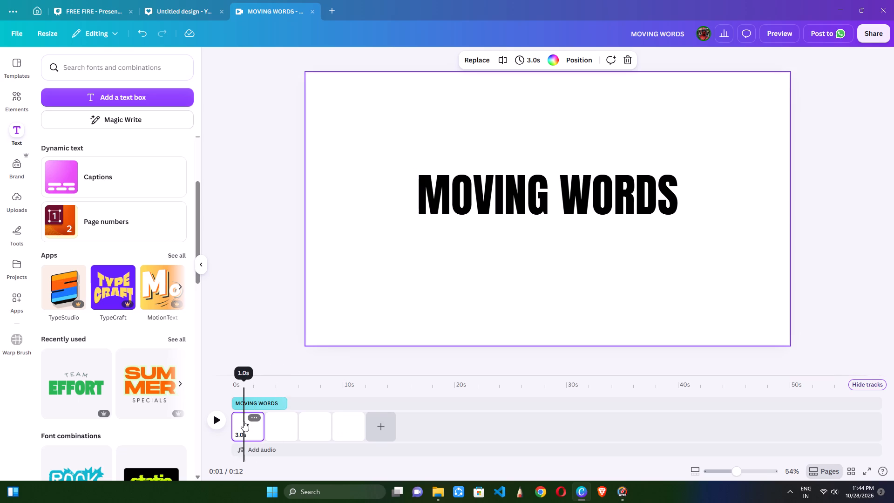
{"action": "double_click", "coordinate": [491, 208]}
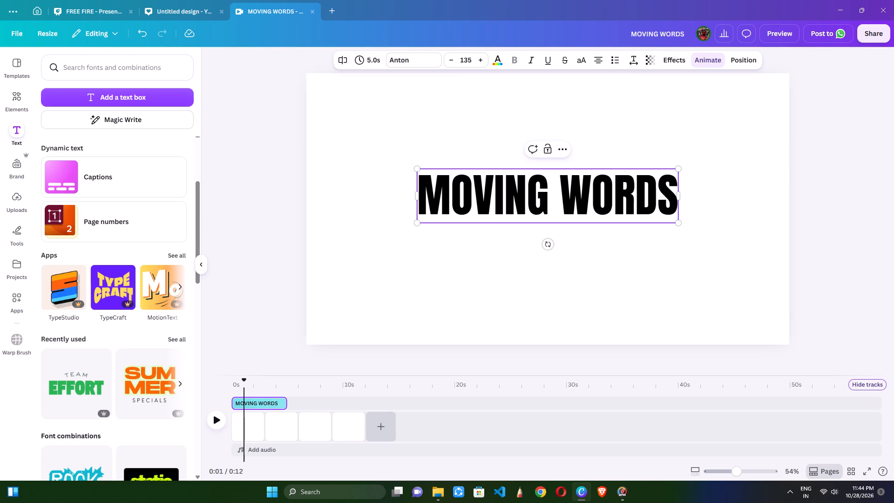
{"action": "left_click_drag", "start_coordinate": [421, 200], "coordinate": [684, 204]}
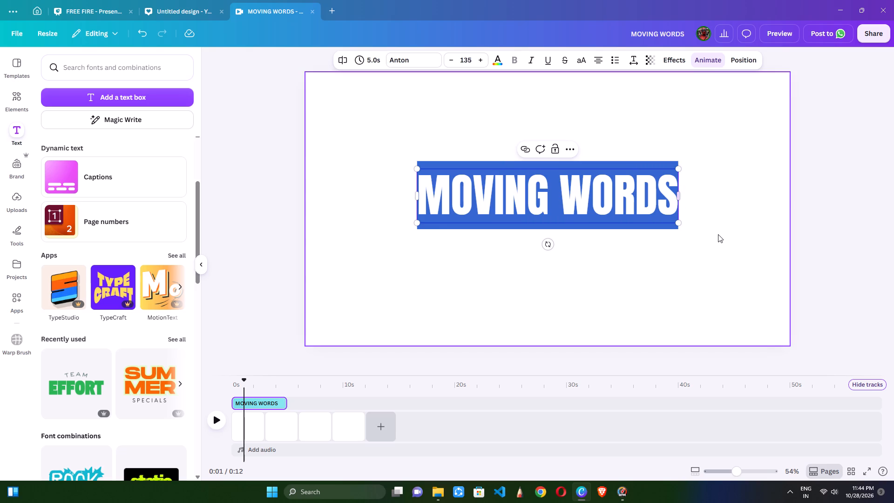
{"action": "type", "text": "HIII"}
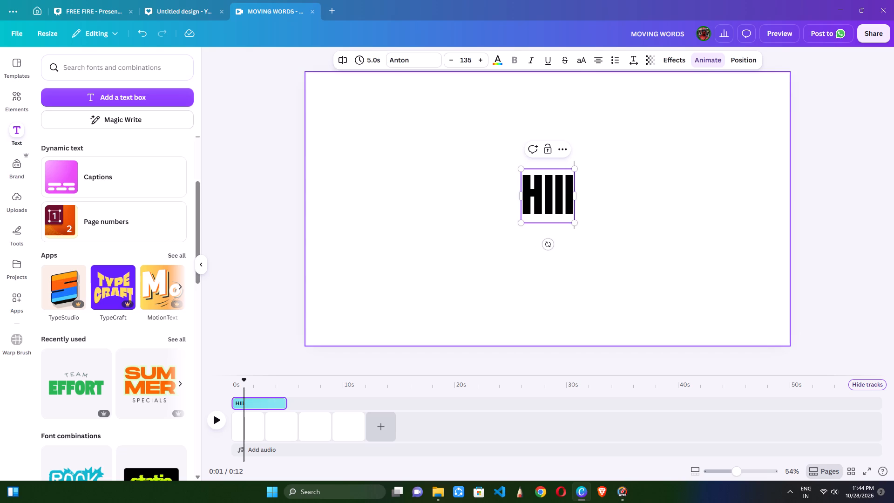
{"action": "key", "text": "space"}
{"action": "type", "text": "GUYS"}
{"action": "key", "text": "space"}
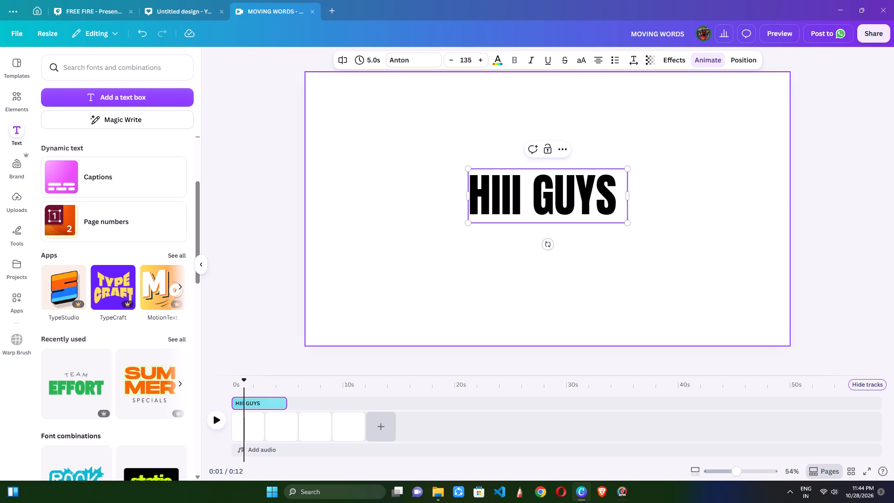
{"action": "type", "text": "I"}
{"action": "key", "text": "space"}
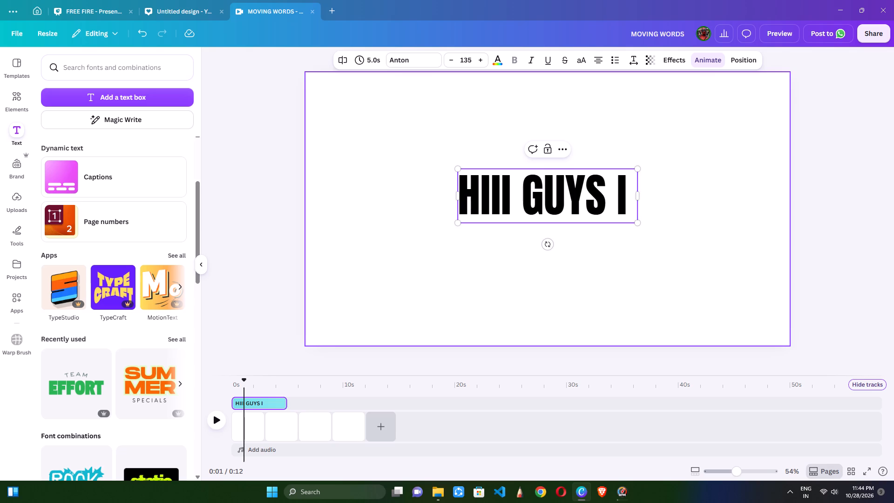
{"action": "key", "text": "BackSpace"}
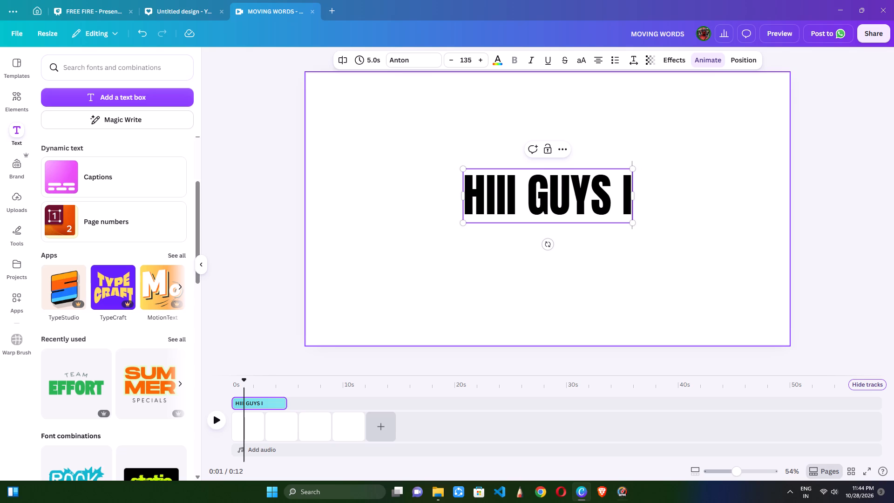
{"action": "key", "text": "apostrophe"}
{"action": "type", "text": "AM"}
{"action": "key", "text": "space"}
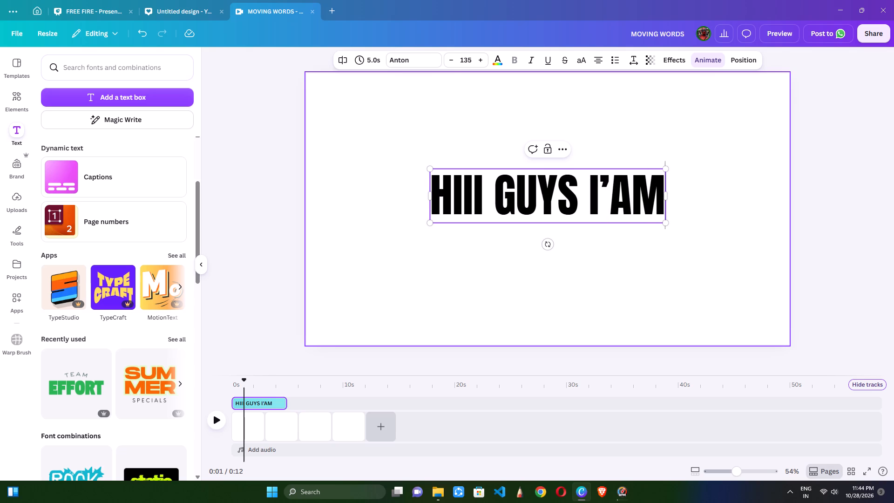
{"action": "type", "text": "SK"}
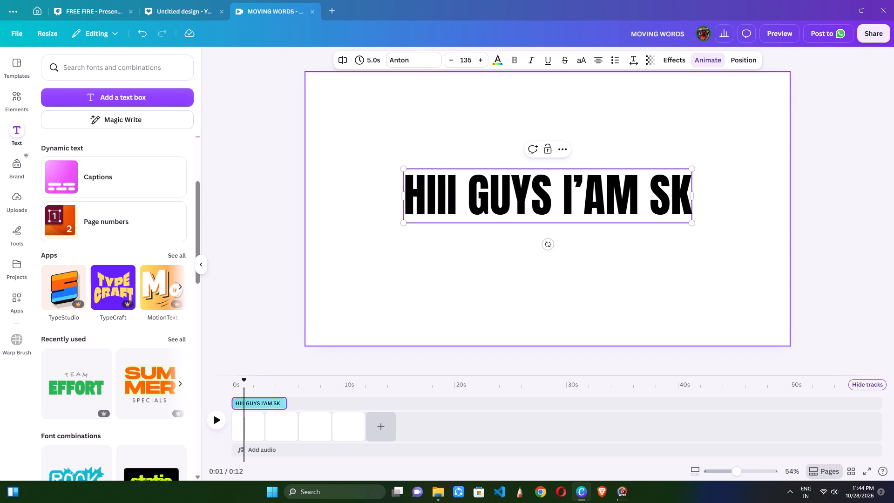
Play the video to check the new greeting's animation.
{"action": "left_click", "coordinate": [212, 417]}
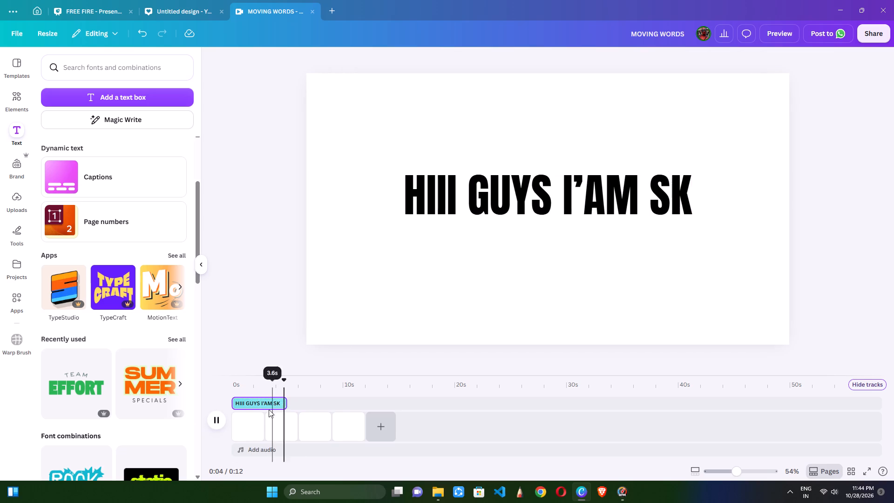
Set the first page's duration to 5.0 seconds, leaving the other pages' timing alone.
{"action": "left_click", "coordinate": [244, 427]}
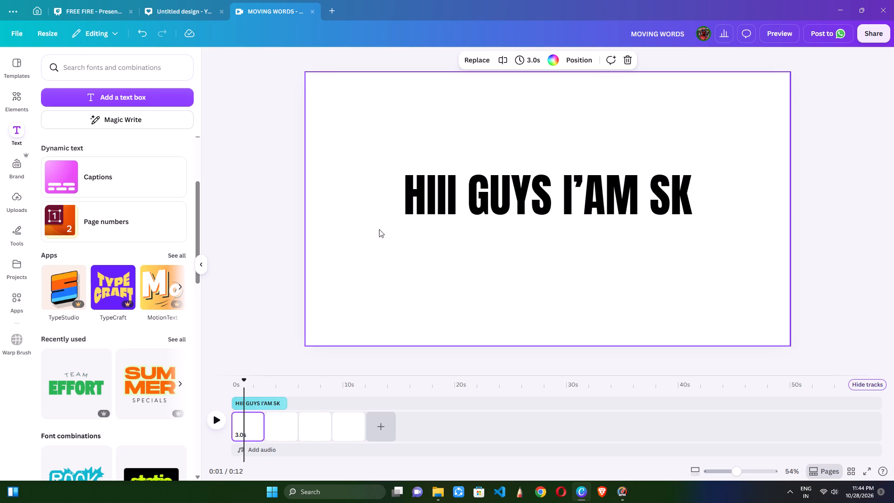
{"action": "left_click", "coordinate": [525, 59]}
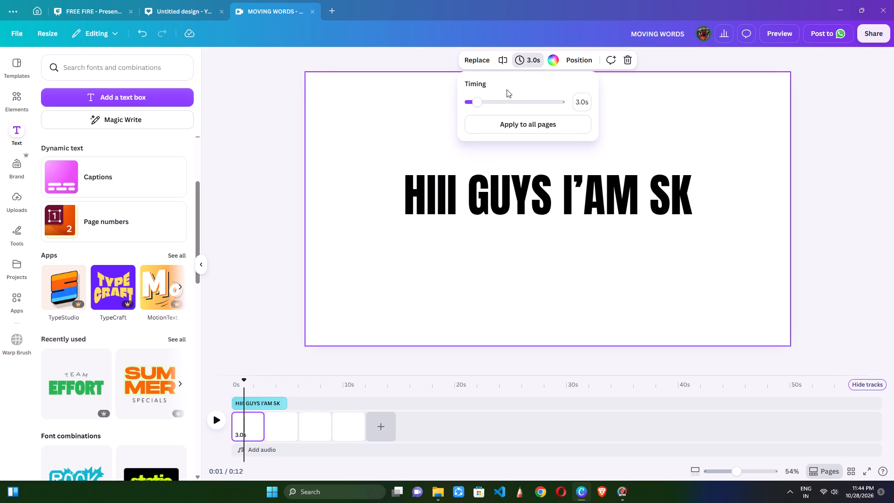
{"action": "left_click_drag", "start_coordinate": [480, 105], "coordinate": [481, 105]}
{"action": "left_click_drag", "start_coordinate": [481, 105], "coordinate": [484, 110]}
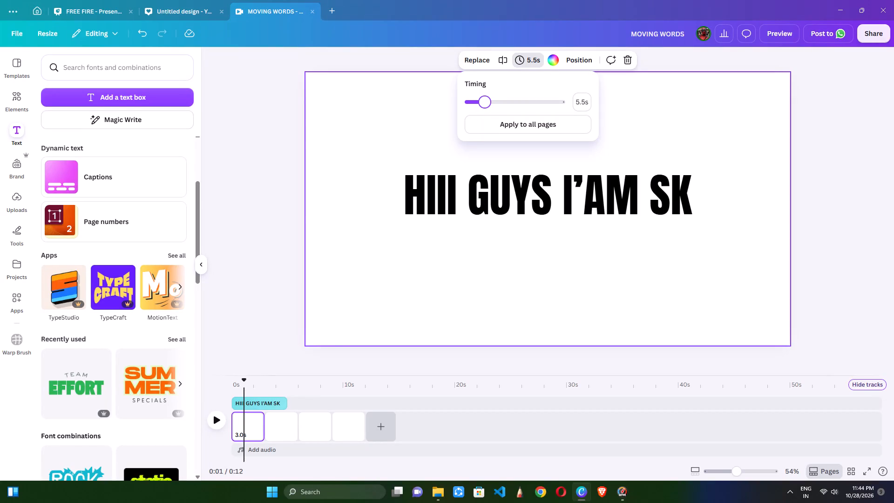
{"action": "left_click_drag", "start_coordinate": [484, 110], "coordinate": [480, 111]}
{"action": "left_click_drag", "start_coordinate": [480, 111], "coordinate": [485, 111]}
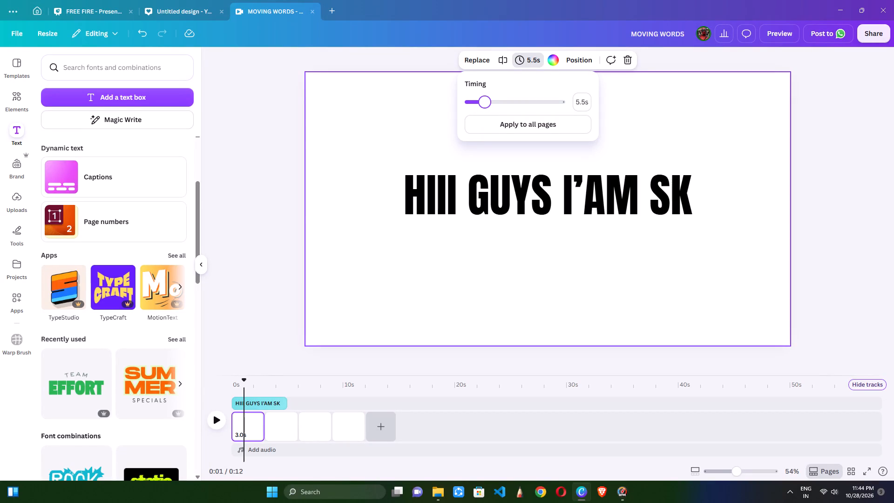
{"action": "left_click_drag", "start_coordinate": [485, 111], "coordinate": [482, 112]}
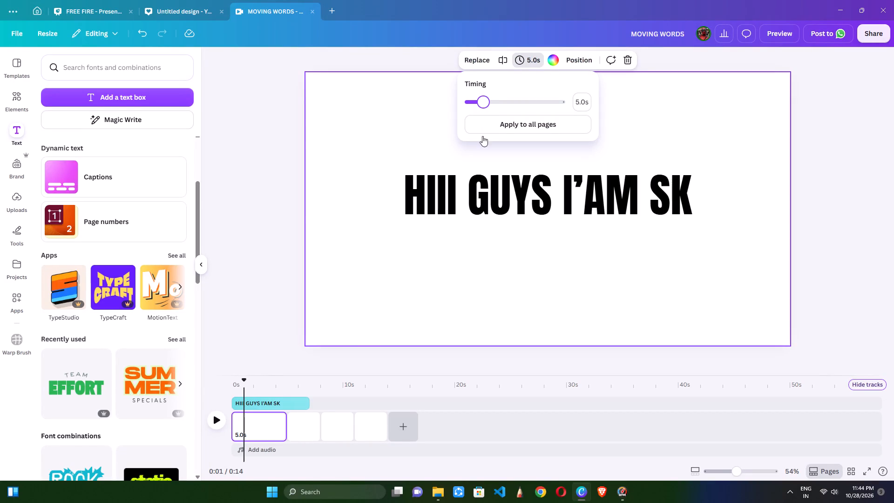
{"action": "left_click", "coordinate": [492, 251]}
Scrub through the first three seconds of the first page to check the greeting's animation.
{"action": "left_click", "coordinate": [216, 422]}
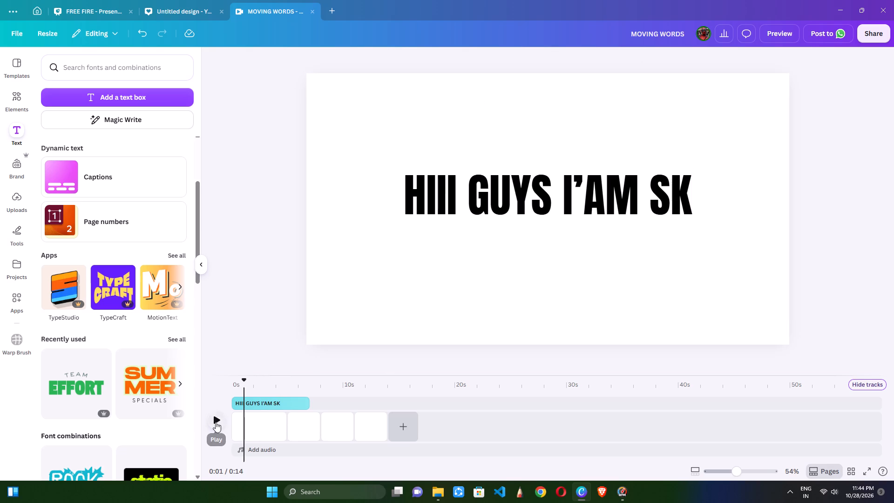
{"action": "left_click", "coordinate": [252, 415]}
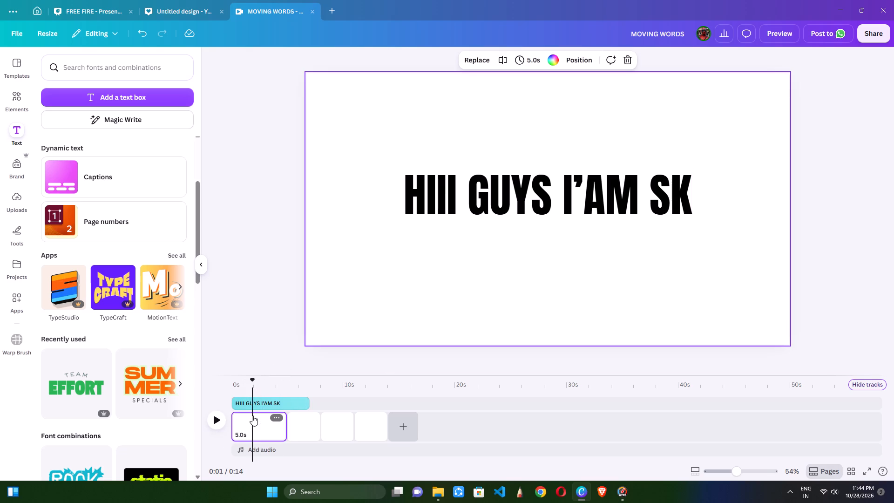
{"action": "left_click_drag", "start_coordinate": [251, 379], "coordinate": [236, 385]}
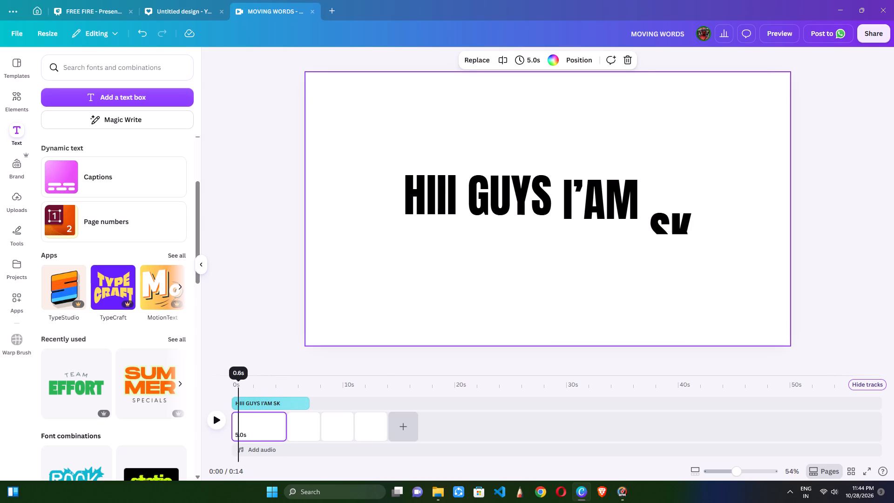
{"action": "left_click_drag", "start_coordinate": [236, 385], "coordinate": [249, 387]}
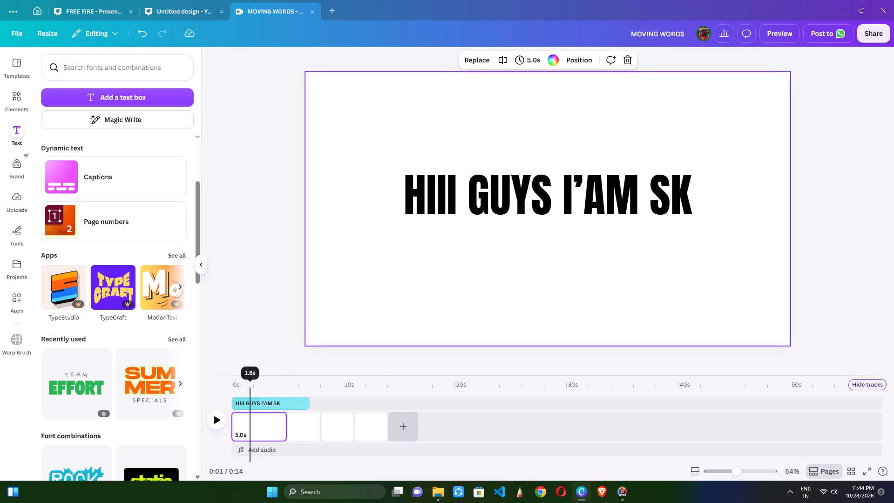
{"action": "left_click_drag", "start_coordinate": [249, 387], "coordinate": [264, 394]}
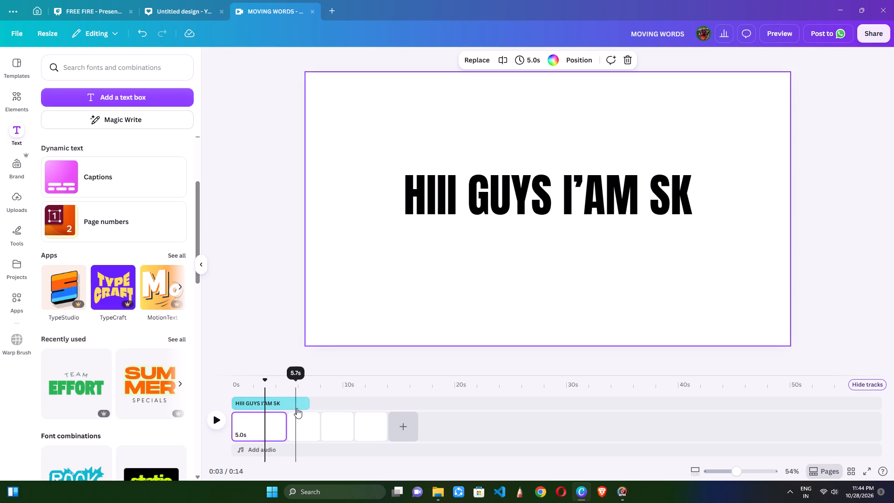
Trim the end of the greeting's text track to 5.0 seconds, matching the end of the first page.
{"action": "left_click_drag", "start_coordinate": [306, 405], "coordinate": [285, 408]}
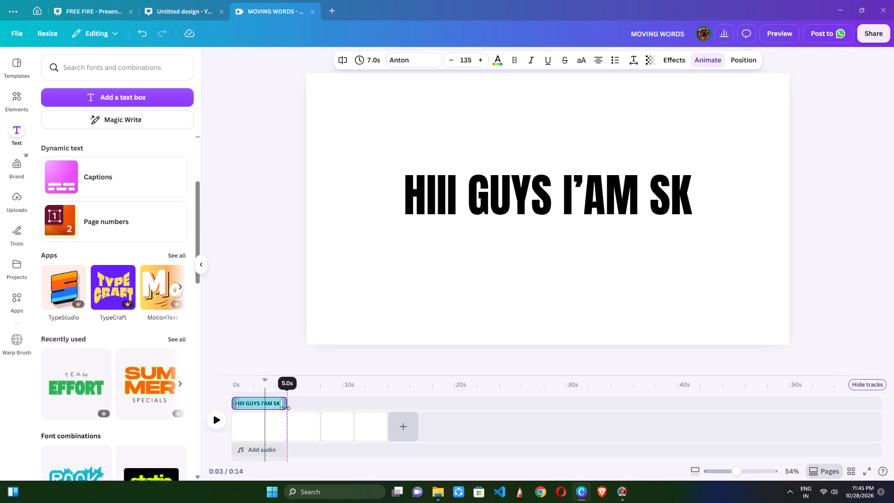
{"action": "left_click_drag", "start_coordinate": [285, 408], "coordinate": [285, 408]}
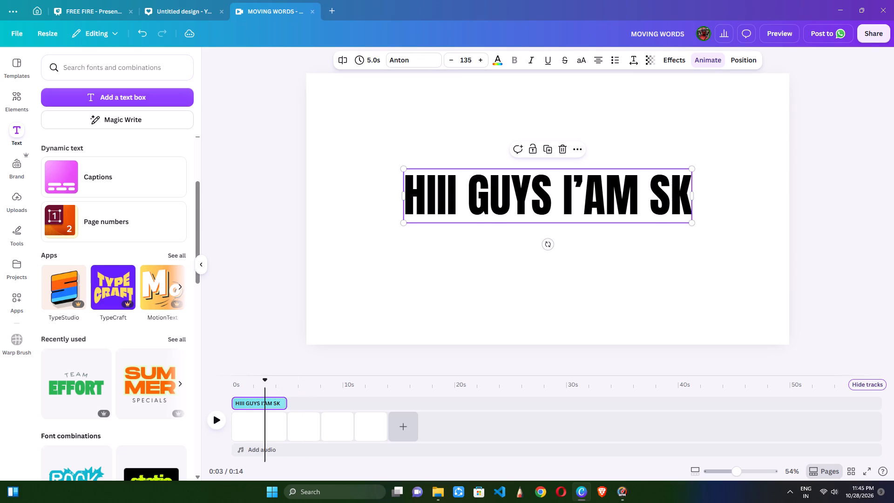
Scrub from the start of the video into the second page to check the greeting's timing.
{"action": "left_click_drag", "start_coordinate": [265, 381], "coordinate": [219, 392]}
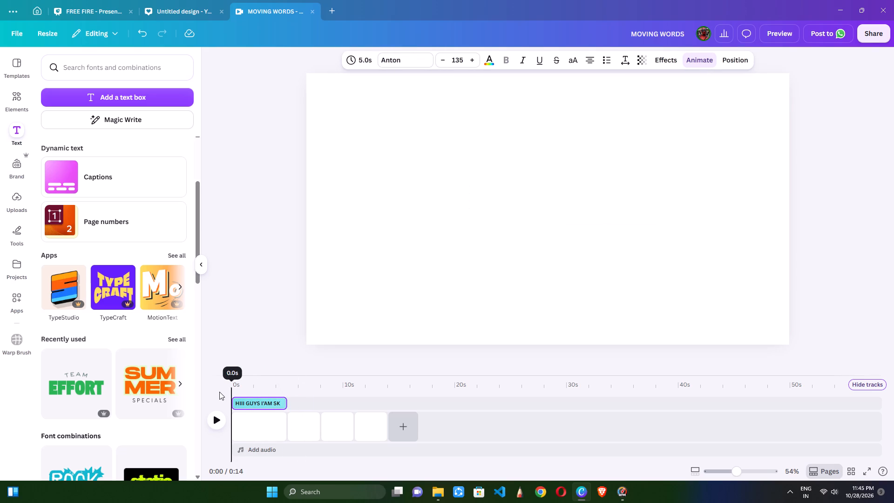
{"action": "left_click_drag", "start_coordinate": [219, 392], "coordinate": [260, 394]}
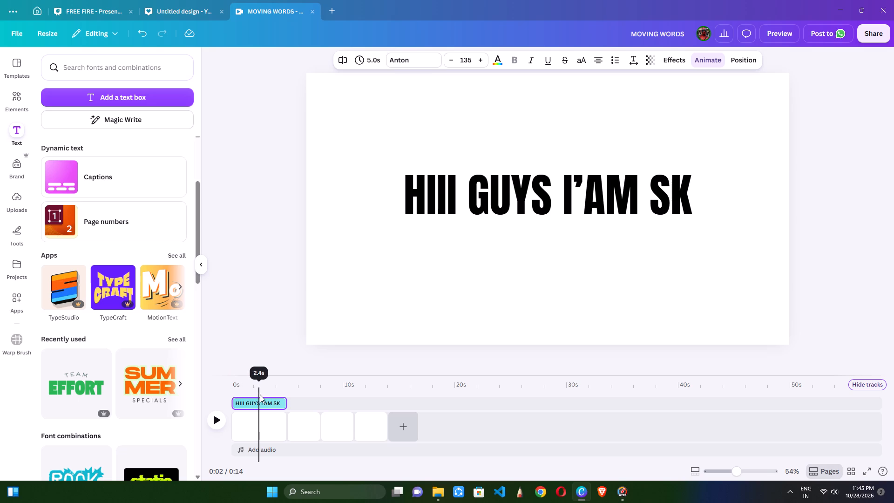
{"action": "left_click_drag", "start_coordinate": [260, 394], "coordinate": [290, 396]}
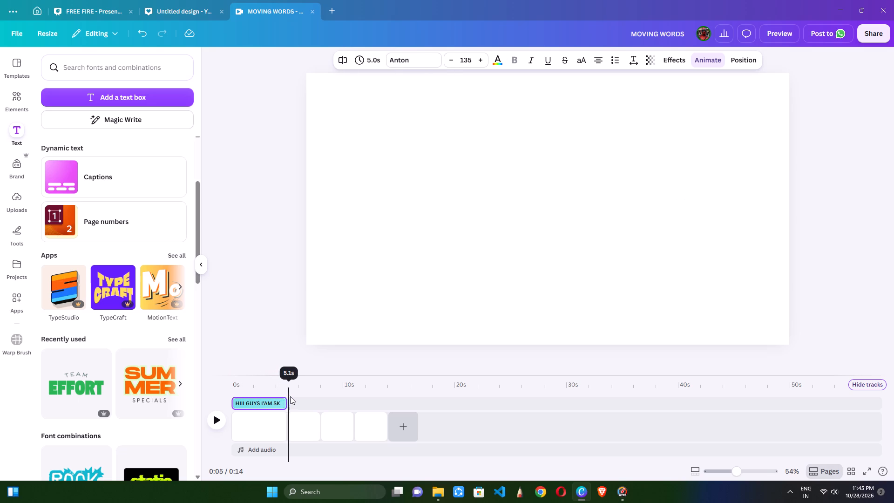
{"action": "left_click_drag", "start_coordinate": [290, 396], "coordinate": [297, 396]}
Add a text box reading "I START" near the beginning of the second page.
{"action": "left_click", "coordinate": [305, 421]}
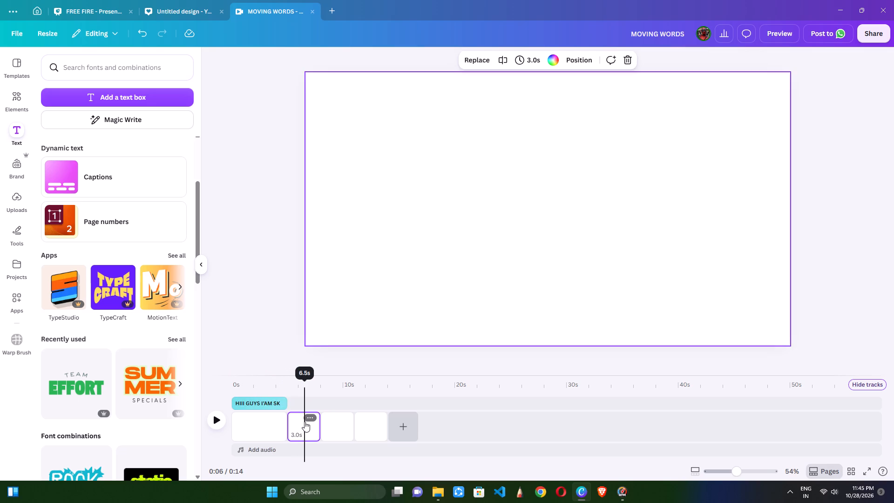
{"action": "left_click_drag", "start_coordinate": [304, 379], "coordinate": [299, 381]}
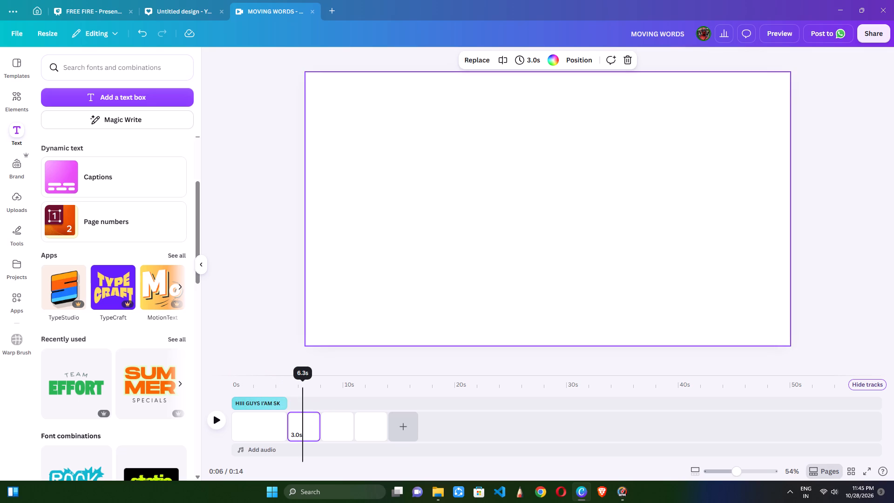
{"action": "left_click_drag", "start_coordinate": [299, 381], "coordinate": [289, 385]}
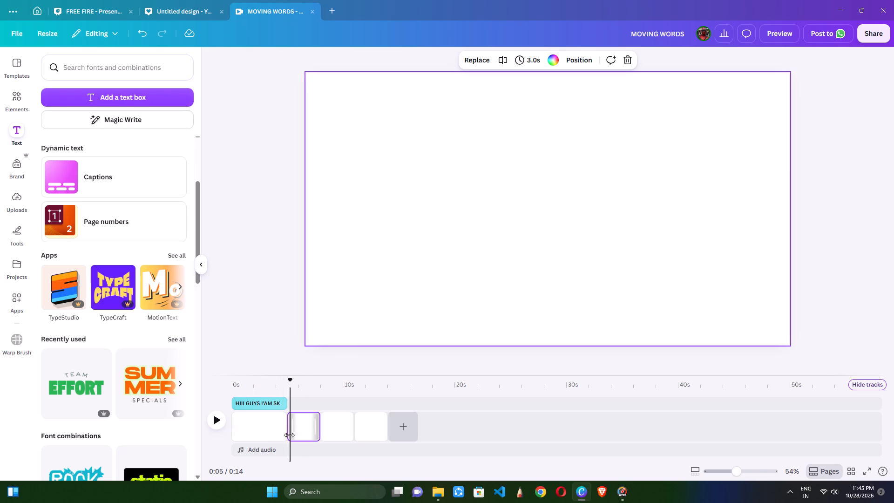
{"action": "left_click", "coordinate": [122, 97]}
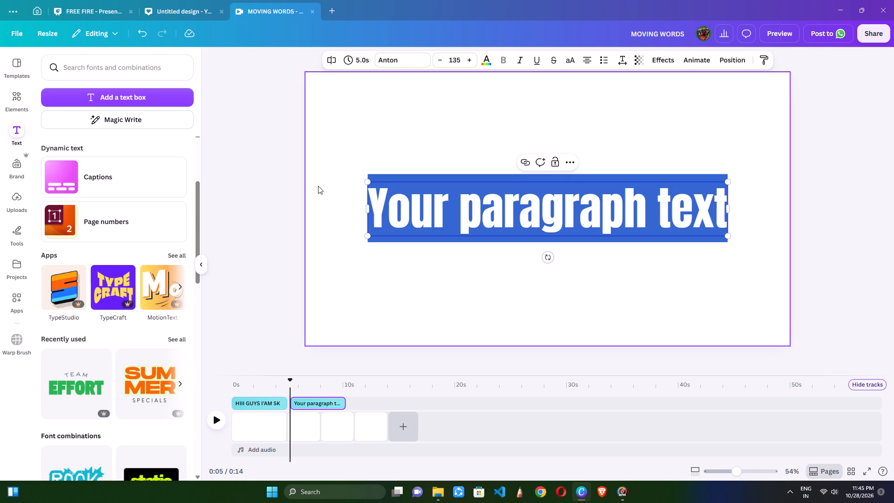
{"action": "type", "text": "I"}
{"action": "key", "text": "space"}
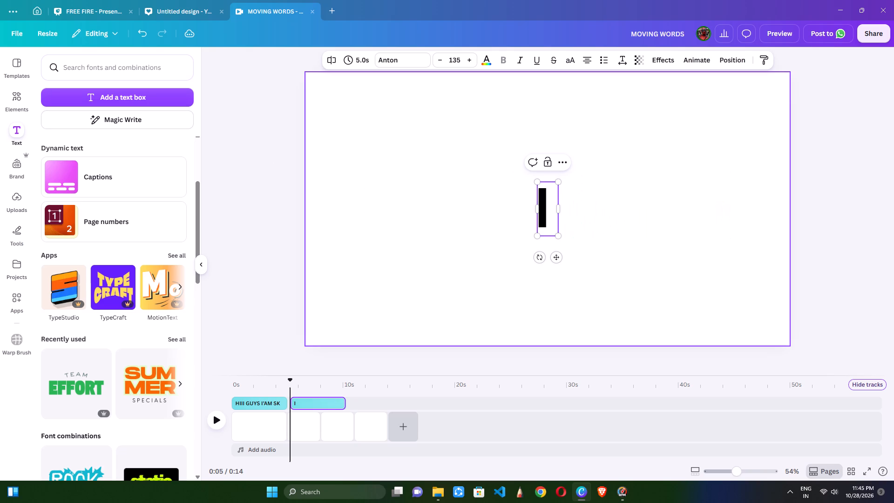
{"action": "key", "text": "s"}
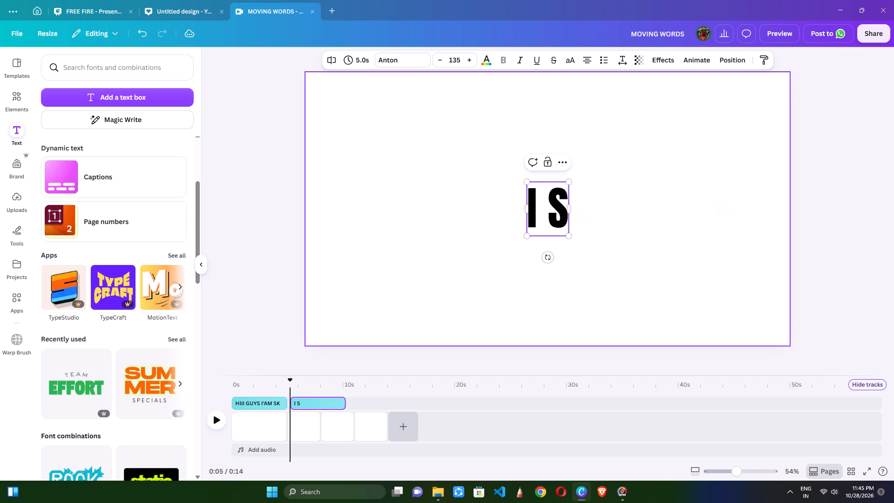
{"action": "type", "text": "TA"}
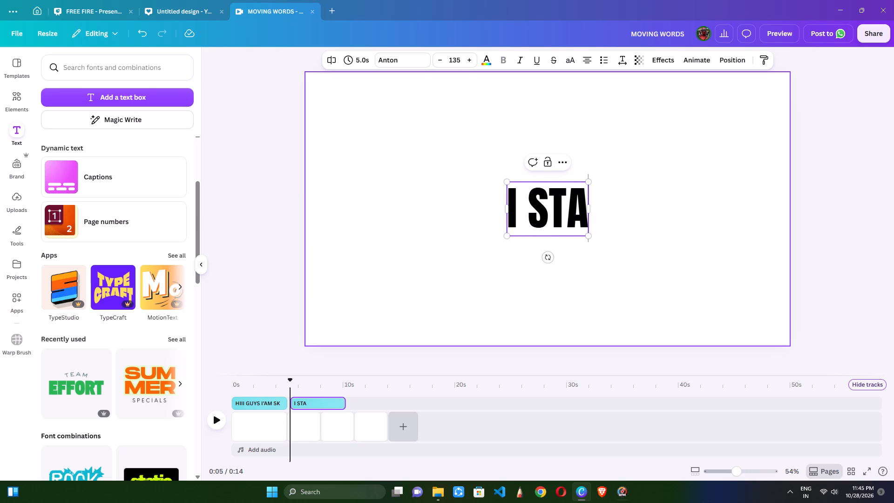
{"action": "type", "text": "RT"}
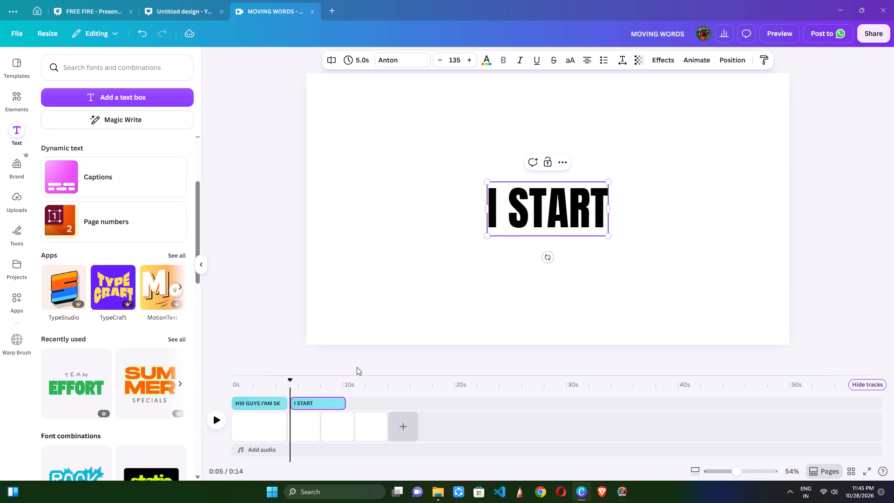
Trim the end of the "I START" text track to 2.7 seconds, matching the end of the second page.
{"action": "left_click_drag", "start_coordinate": [344, 401], "coordinate": [318, 411]}
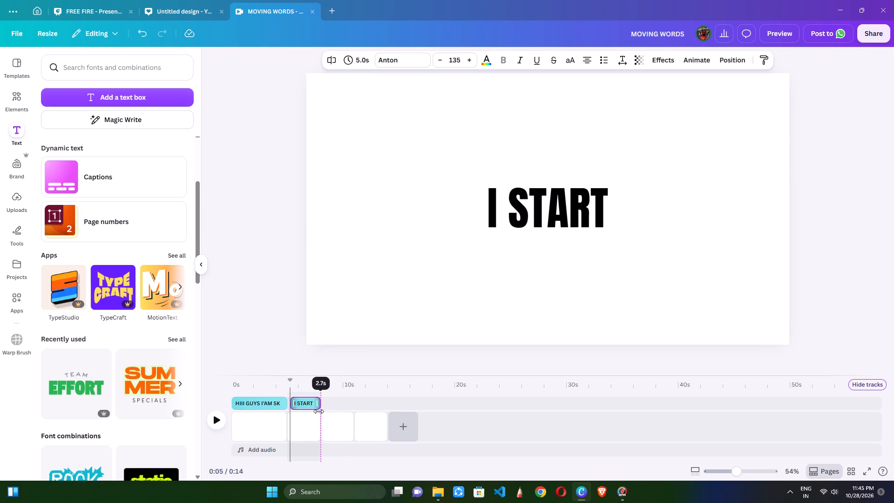
{"action": "left_click_drag", "start_coordinate": [318, 411], "coordinate": [318, 412]}
Play the second page, then replay the video from the start to check how the greeting leads into "I START".
{"action": "left_click", "coordinate": [303, 421]}
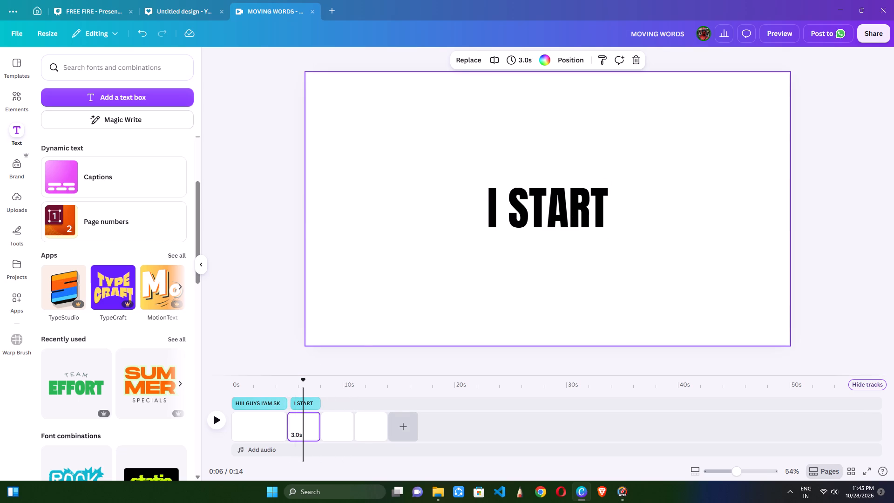
{"action": "left_click", "coordinate": [211, 417]}
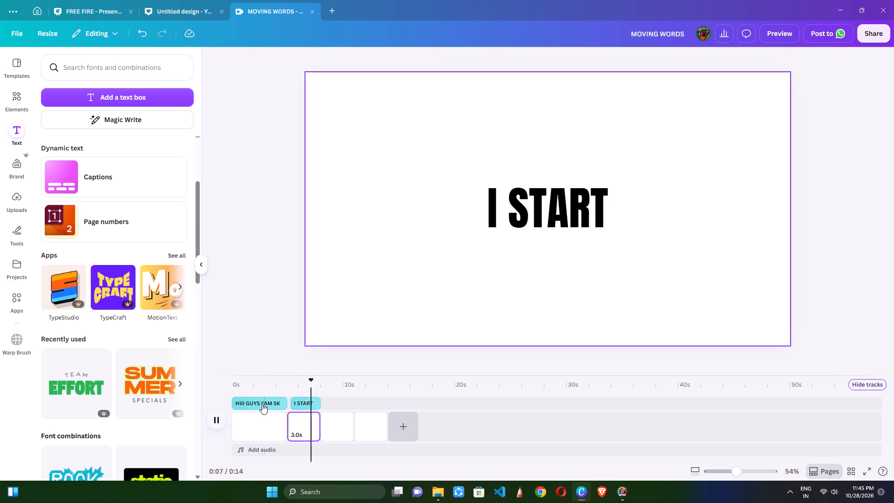
{"action": "left_click_drag", "start_coordinate": [320, 383], "coordinate": [223, 408]}
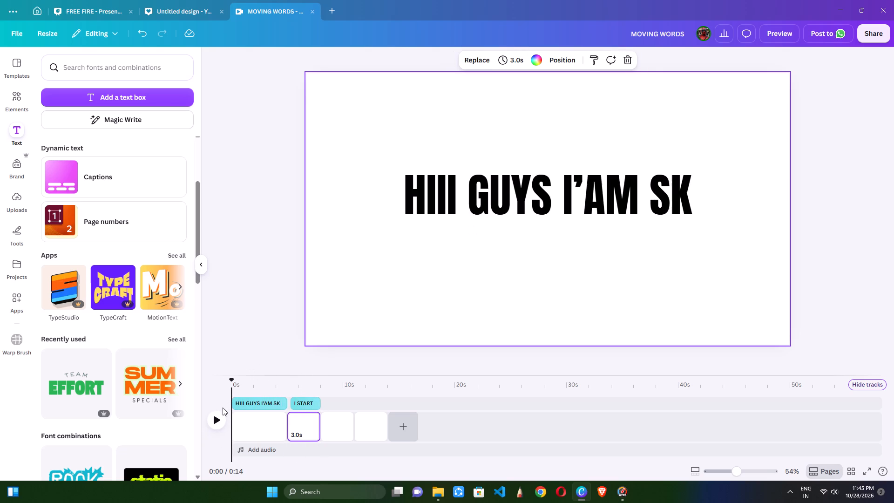
{"action": "left_click", "coordinate": [218, 419]}
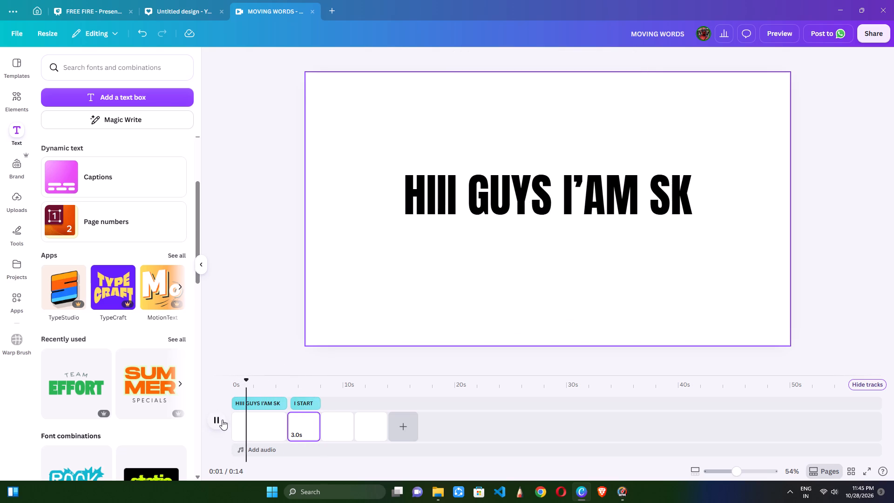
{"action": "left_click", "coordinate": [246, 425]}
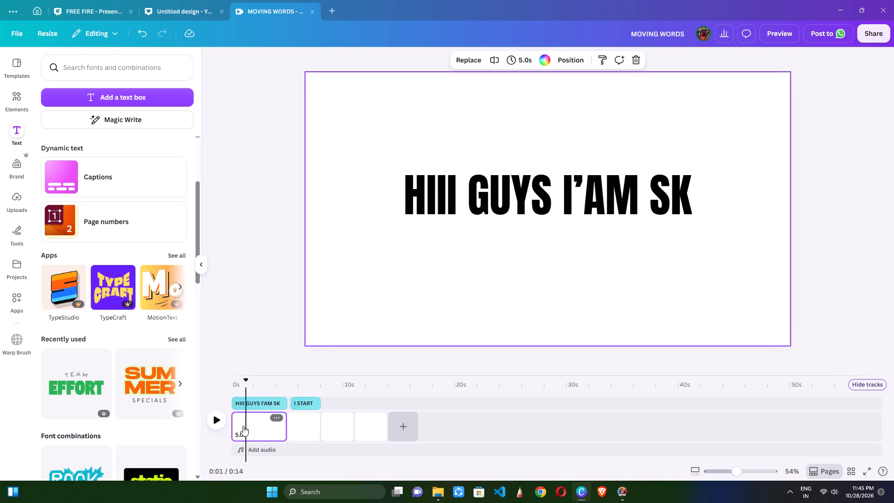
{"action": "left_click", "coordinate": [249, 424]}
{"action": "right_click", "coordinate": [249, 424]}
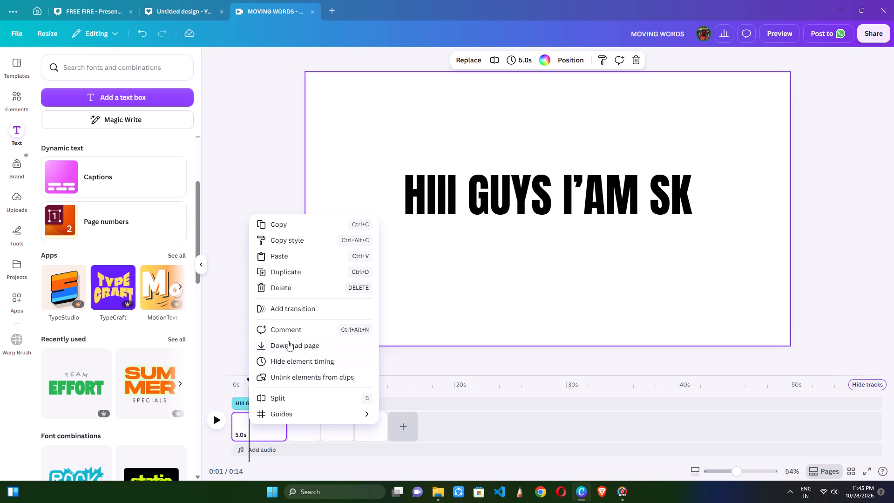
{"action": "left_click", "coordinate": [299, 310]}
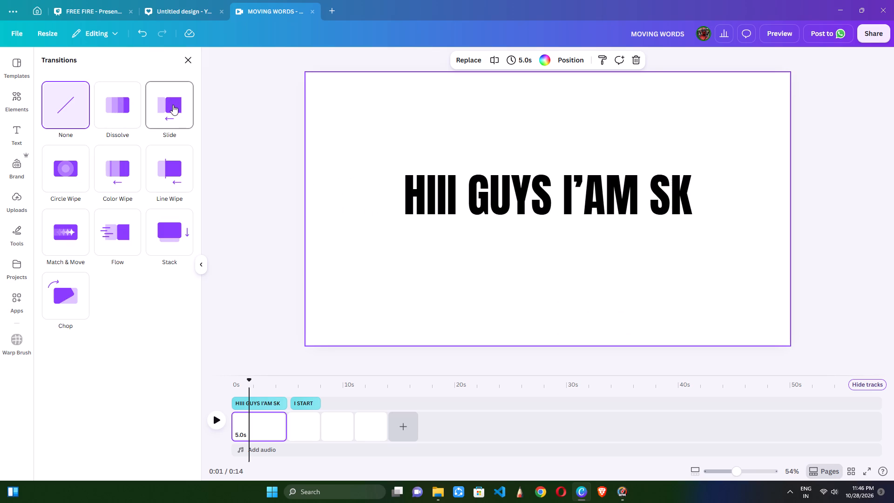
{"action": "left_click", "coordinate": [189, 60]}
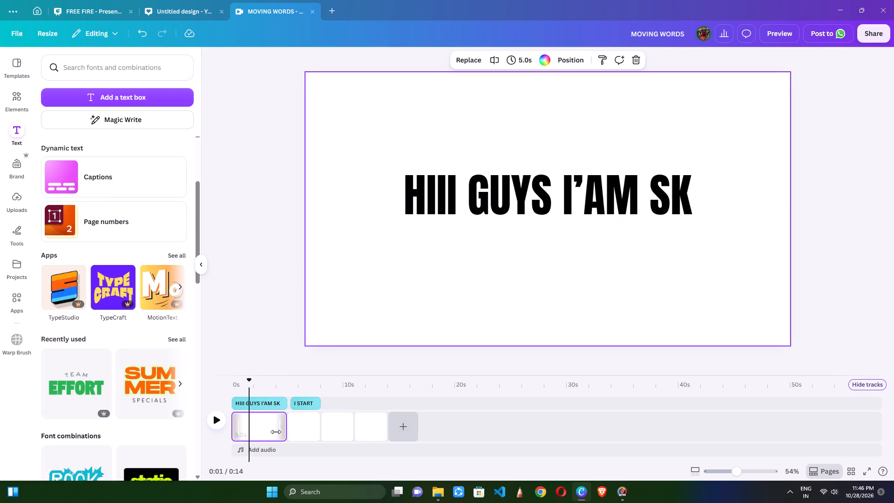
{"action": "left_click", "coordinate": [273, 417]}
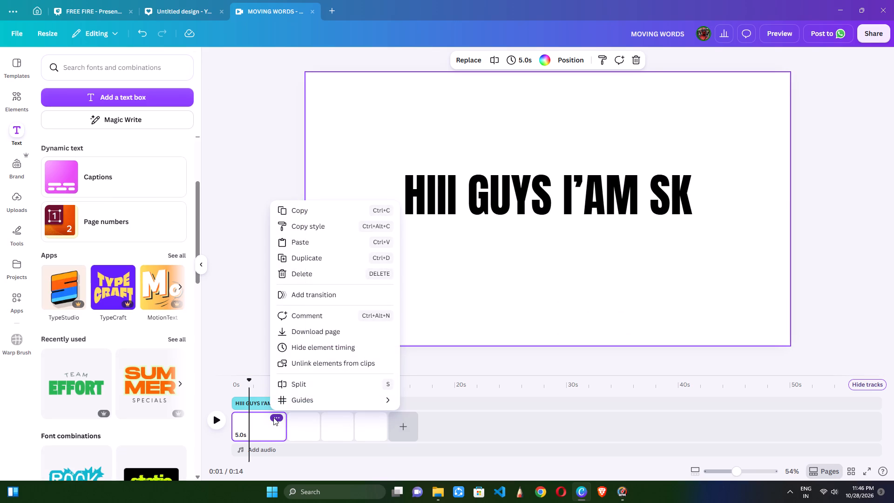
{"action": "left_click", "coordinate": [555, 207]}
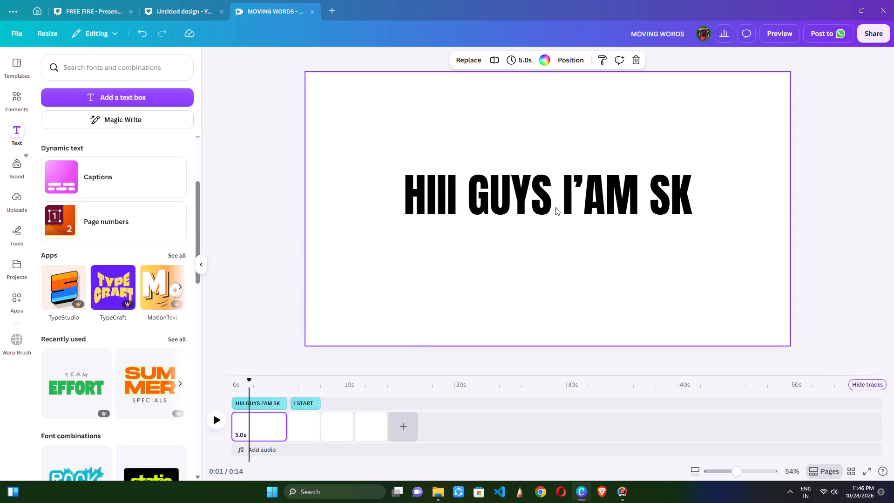
Slightly reduce the speed of the greeting text's Ascend animation.
{"action": "left_click", "coordinate": [243, 401]}
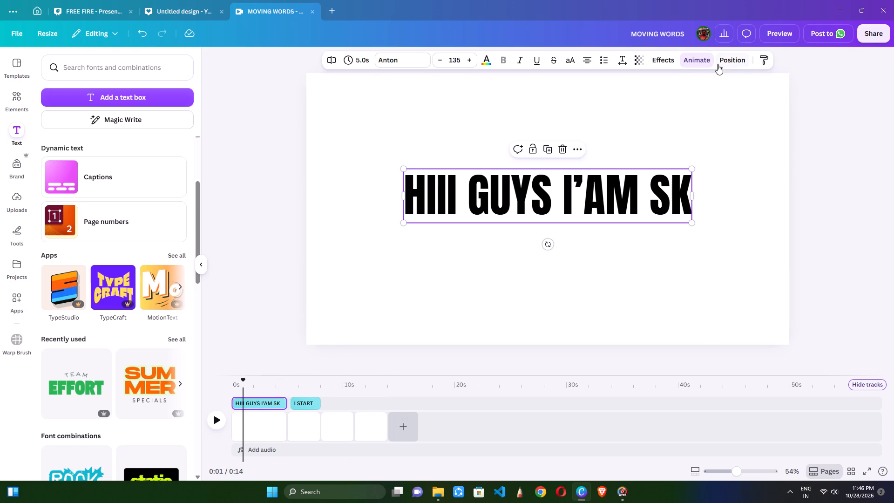
{"action": "left_click", "coordinate": [704, 58]}
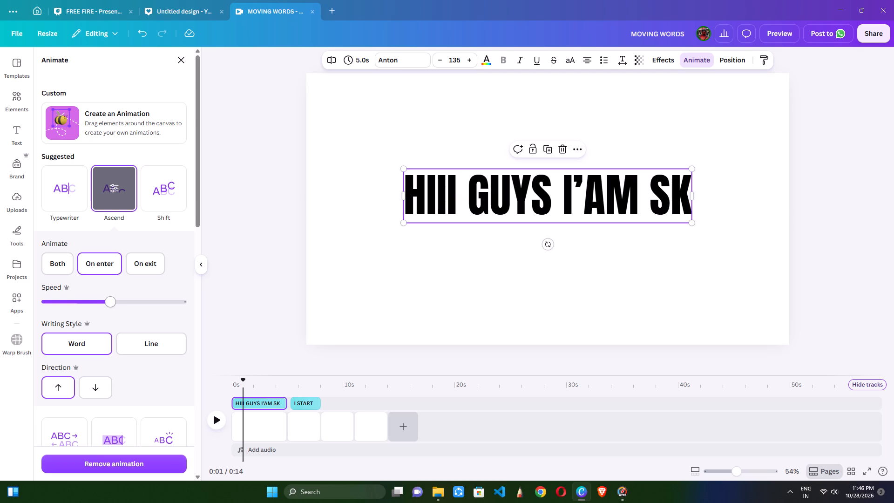
{"action": "left_click_drag", "start_coordinate": [108, 309], "coordinate": [102, 310]}
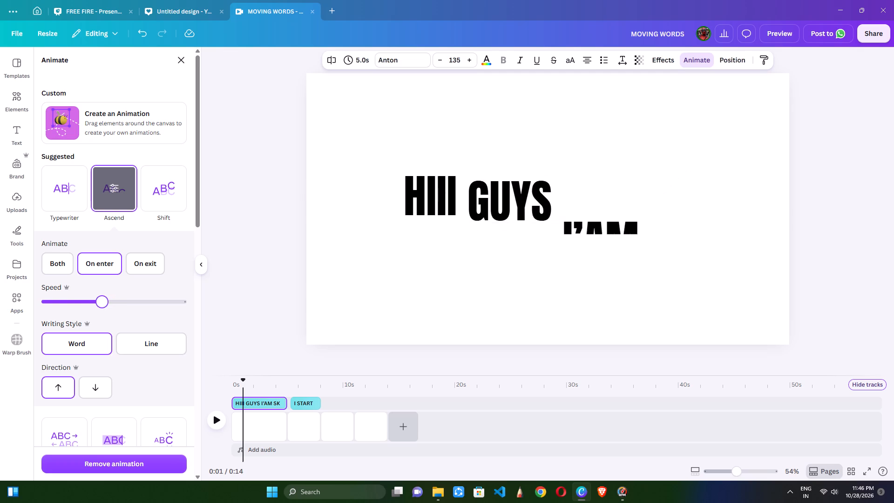
{"action": "left_click_drag", "start_coordinate": [102, 310], "coordinate": [97, 310]}
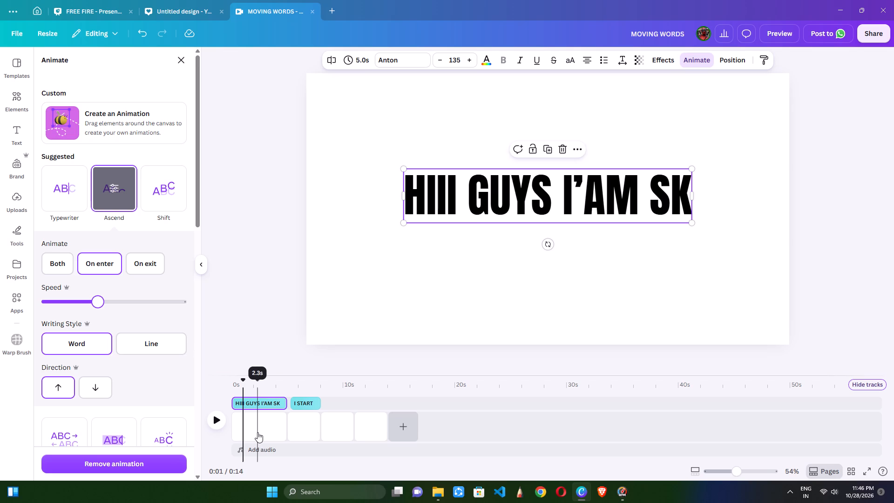
Apply the Ascend animation to the "I START" text on both enter and exit, at slightly reduced speed.
{"action": "left_click", "coordinate": [303, 425]}
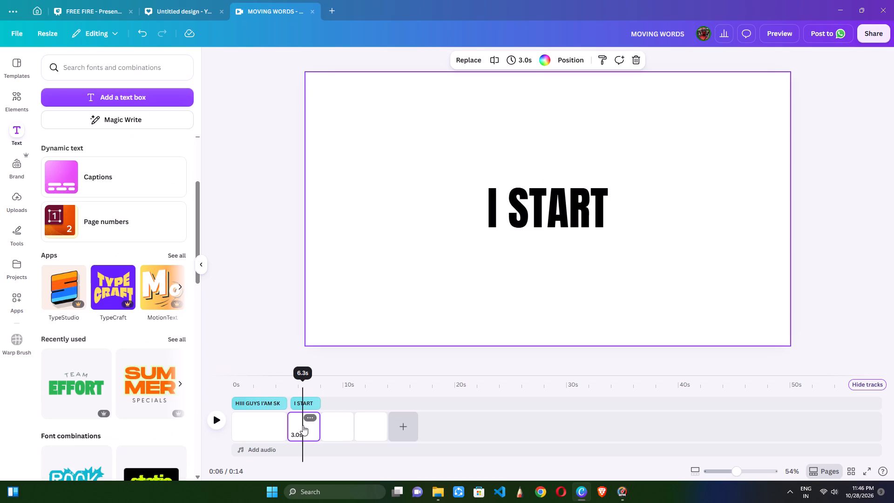
{"action": "double_click", "coordinate": [520, 218]}
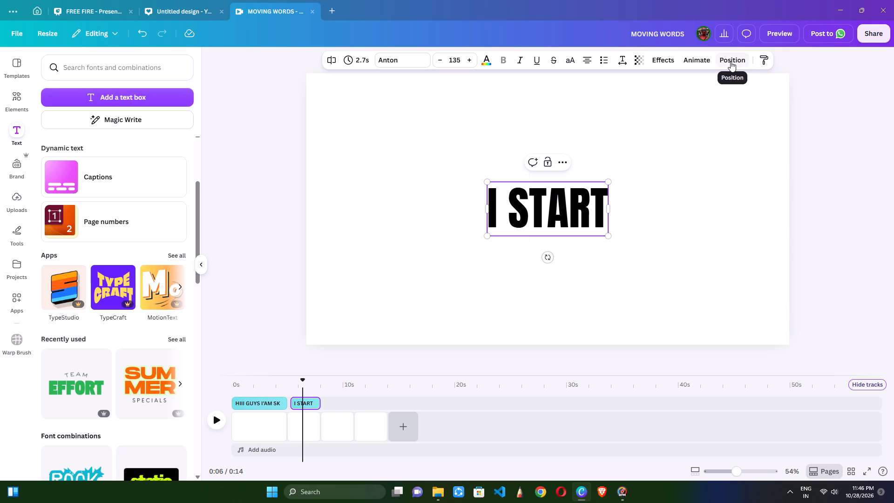
{"action": "left_click", "coordinate": [688, 61]}
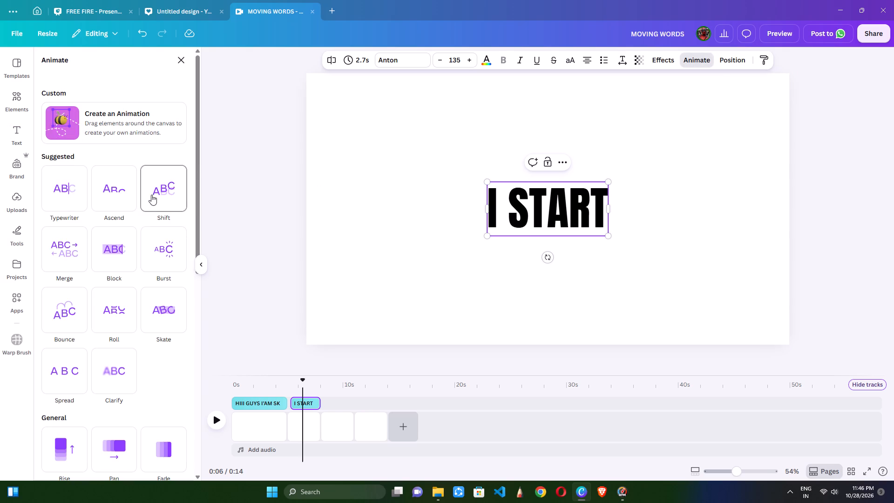
{"action": "left_click", "coordinate": [119, 195]}
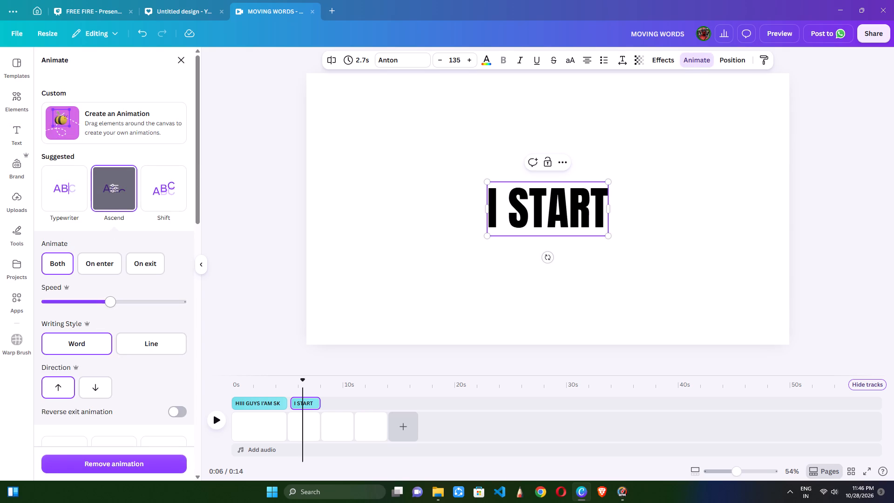
{"action": "left_click_drag", "start_coordinate": [110, 308], "coordinate": [99, 306]}
{"action": "left_click", "coordinate": [297, 426]}
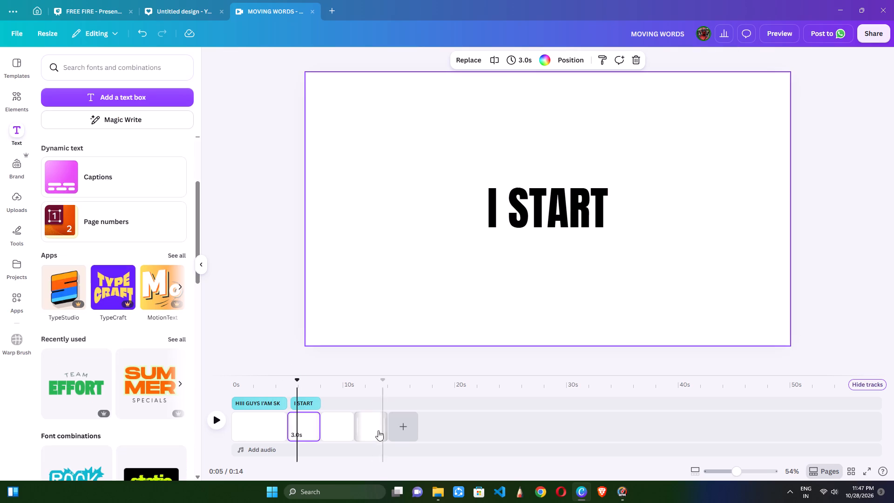
Delete the two blank pages that follow the "I START" page.
{"action": "left_click", "coordinate": [338, 427]}
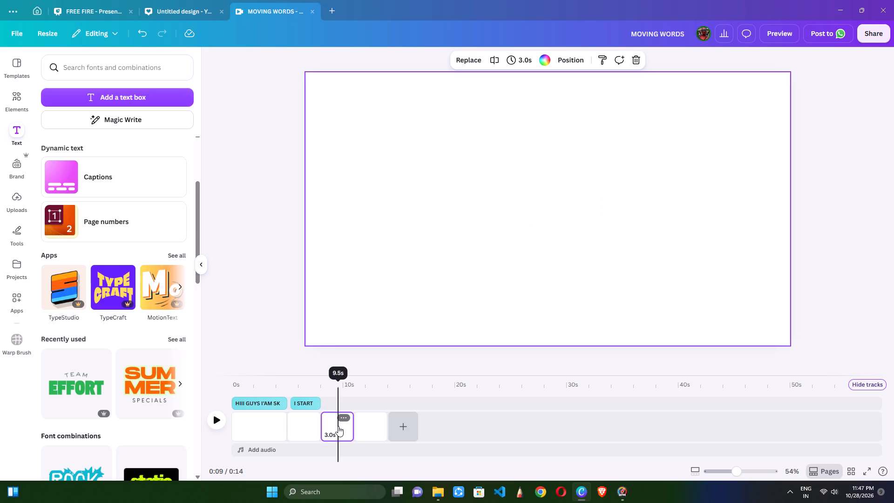
{"action": "key", "text": "Delete"}
{"action": "key", "text": "Delete"}
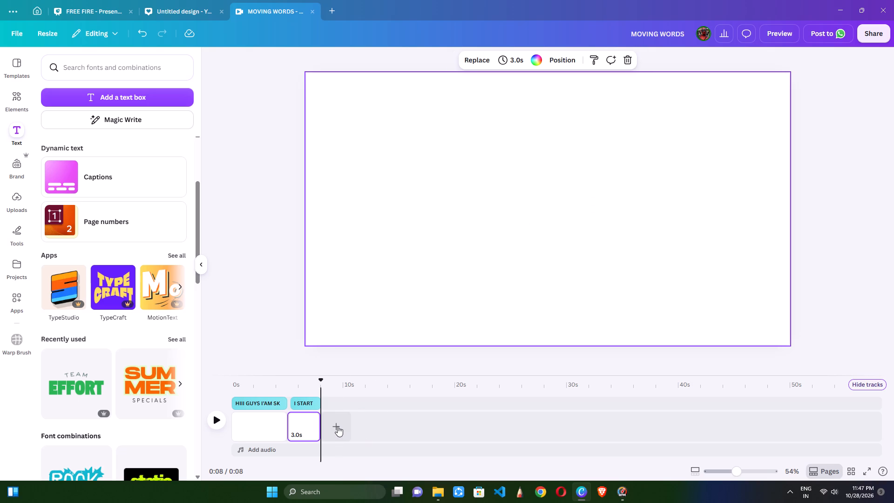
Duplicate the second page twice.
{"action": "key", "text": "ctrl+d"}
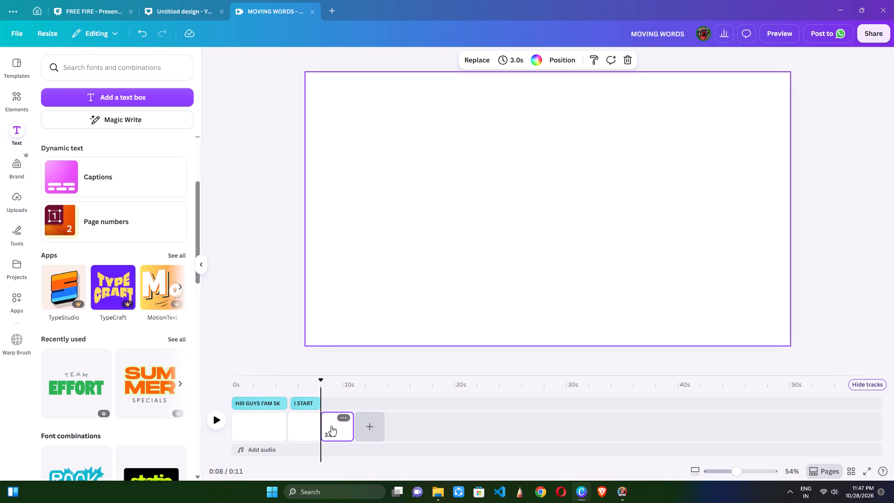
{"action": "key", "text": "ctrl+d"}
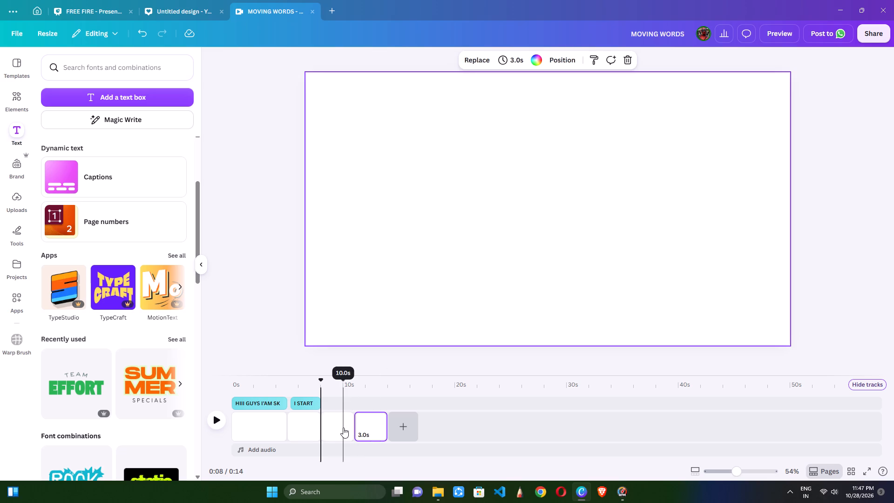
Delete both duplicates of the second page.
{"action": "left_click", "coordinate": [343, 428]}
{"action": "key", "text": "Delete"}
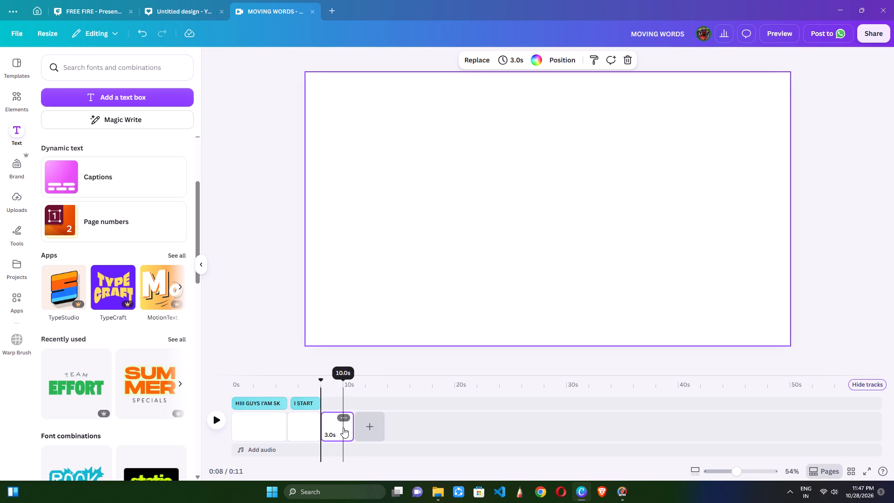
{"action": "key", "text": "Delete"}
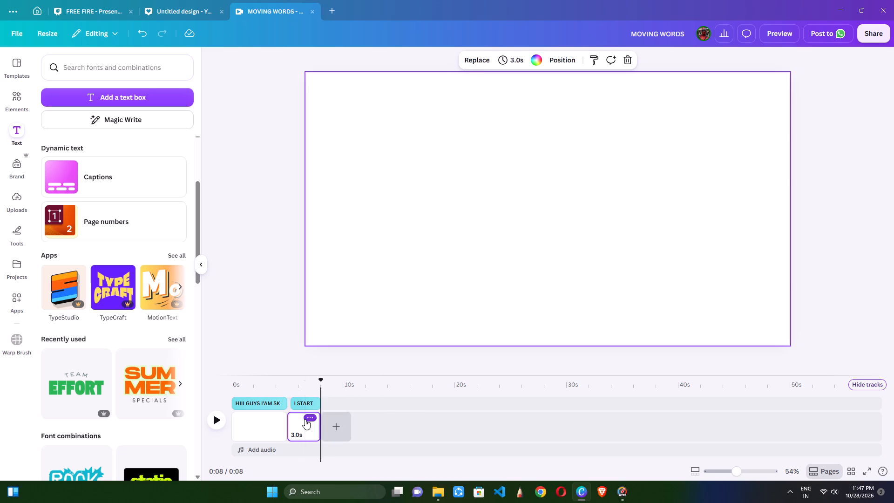
Duplicate the "I START" page so that one copy follows it, undoing the extra duplicate of the text.
{"action": "left_click", "coordinate": [300, 399], "text": "shift"}
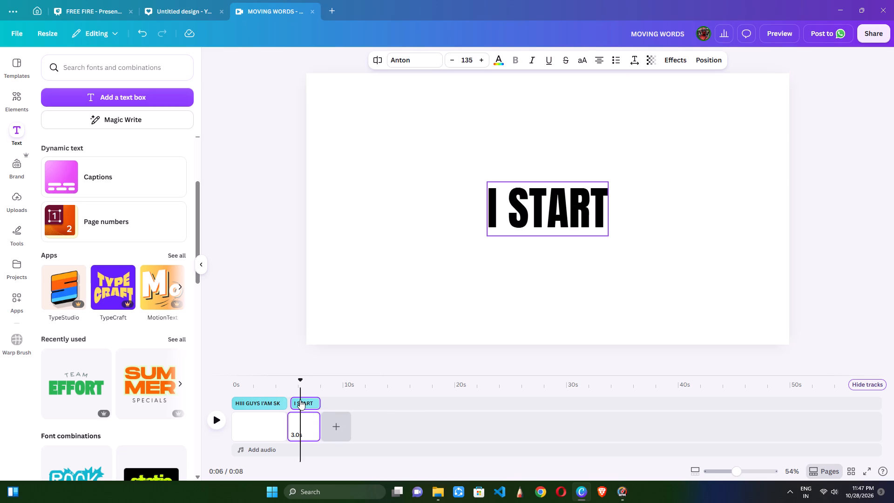
{"action": "key", "text": "ctrl+d"}
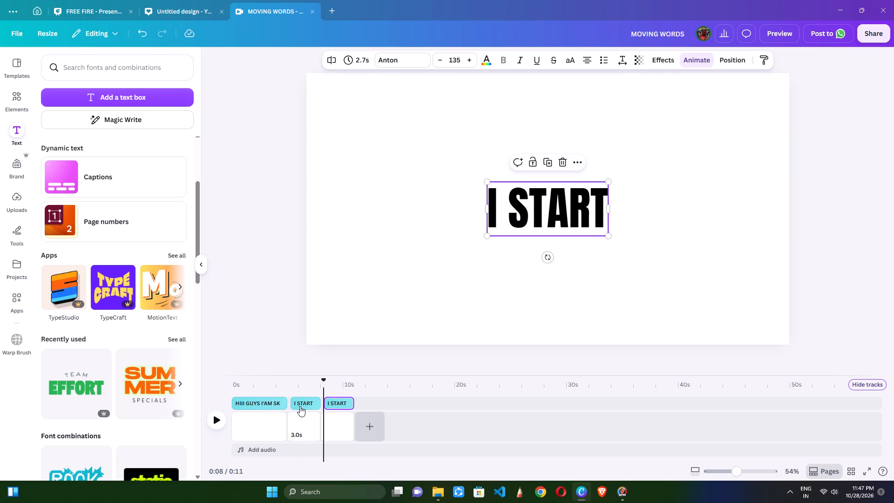
{"action": "key", "text": "ctrl+d"}
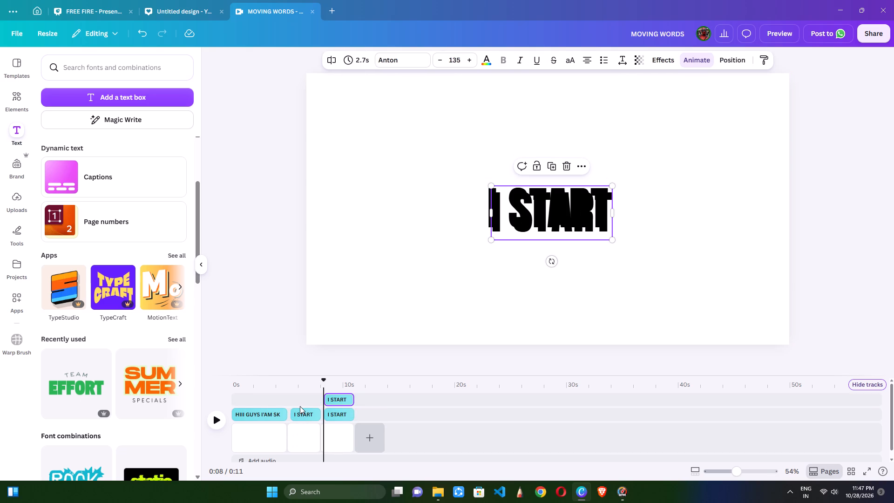
{"action": "key", "text": "ctrl+z"}
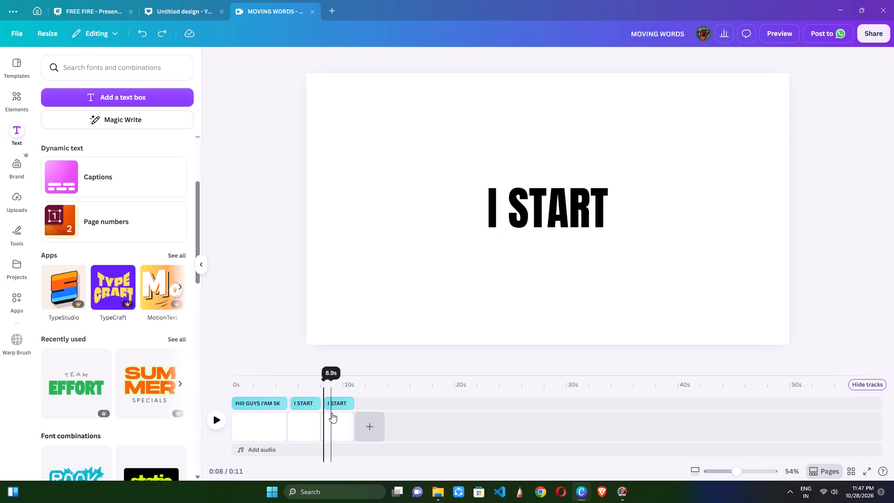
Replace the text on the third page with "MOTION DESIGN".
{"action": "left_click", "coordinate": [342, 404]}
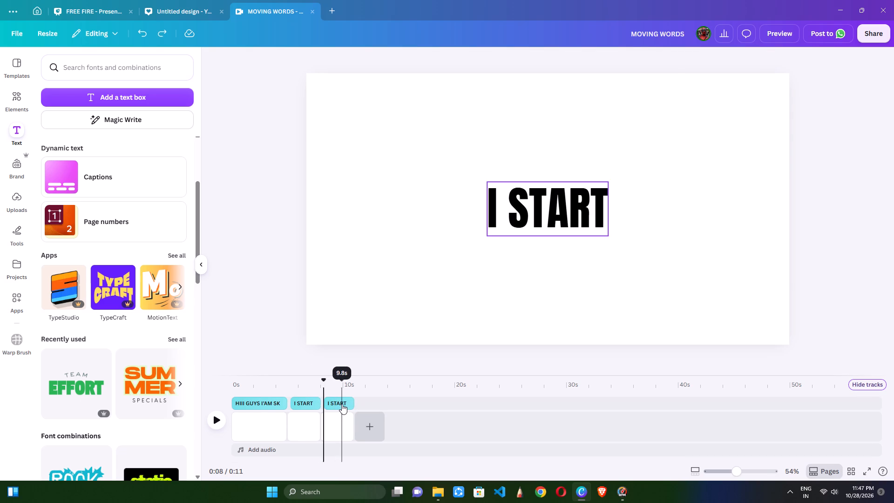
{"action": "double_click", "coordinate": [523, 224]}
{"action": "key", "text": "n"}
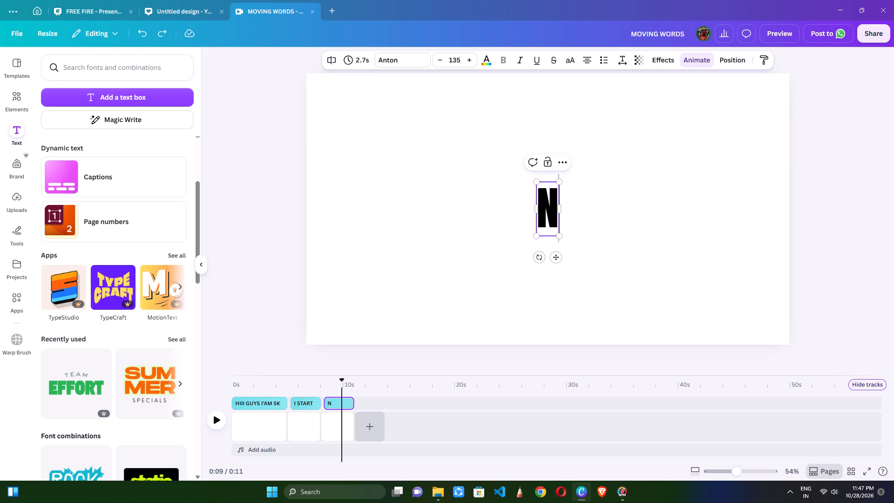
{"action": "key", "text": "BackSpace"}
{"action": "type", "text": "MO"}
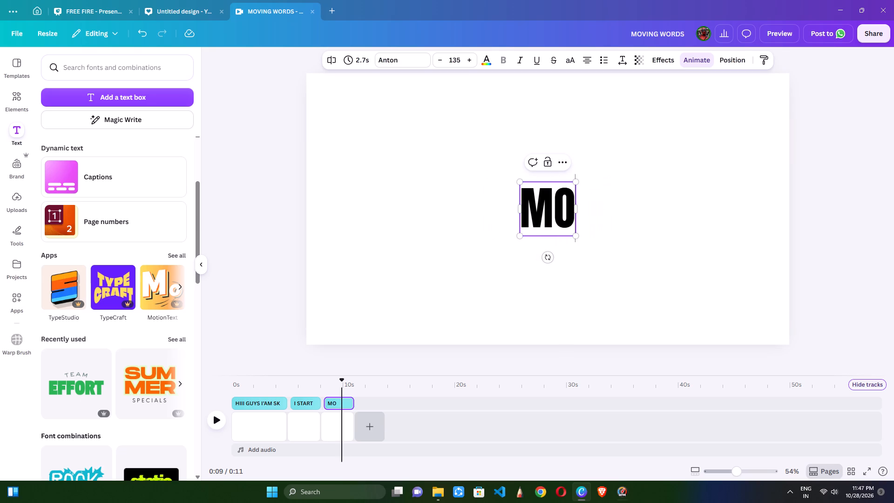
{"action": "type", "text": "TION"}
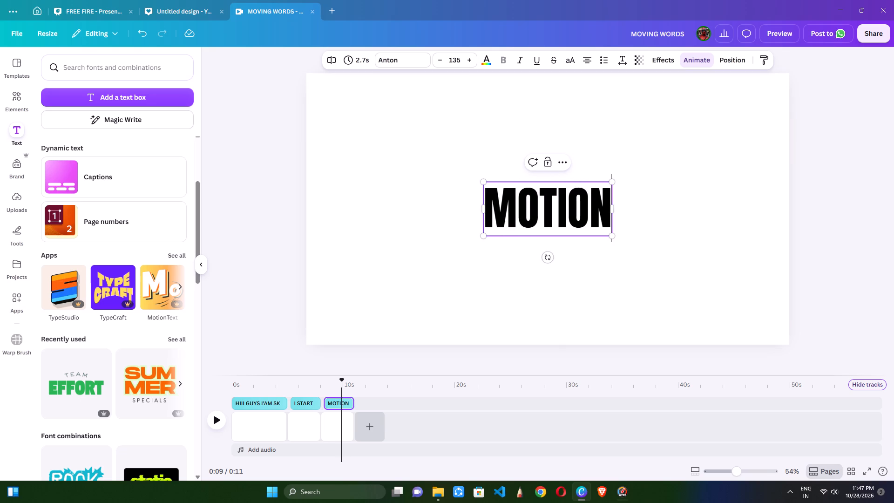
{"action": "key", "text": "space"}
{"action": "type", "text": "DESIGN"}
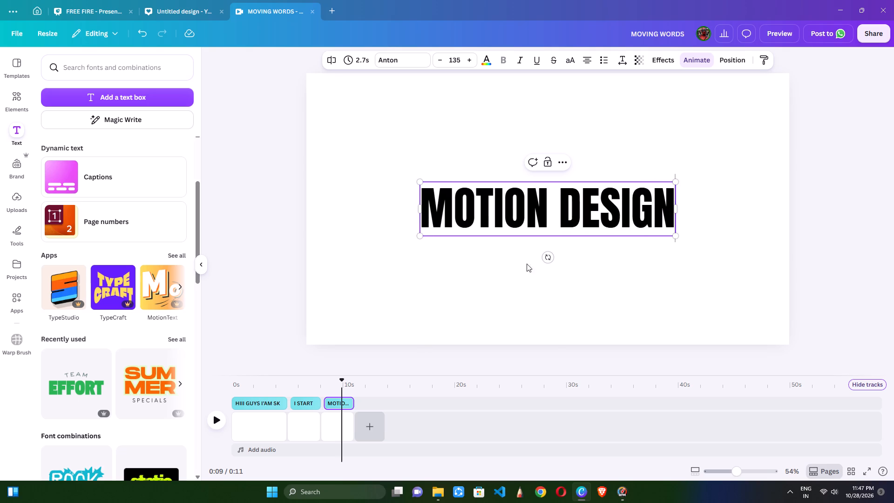
Play back the video to check the animated text across the three pages.
{"action": "left_click", "coordinate": [214, 419]}
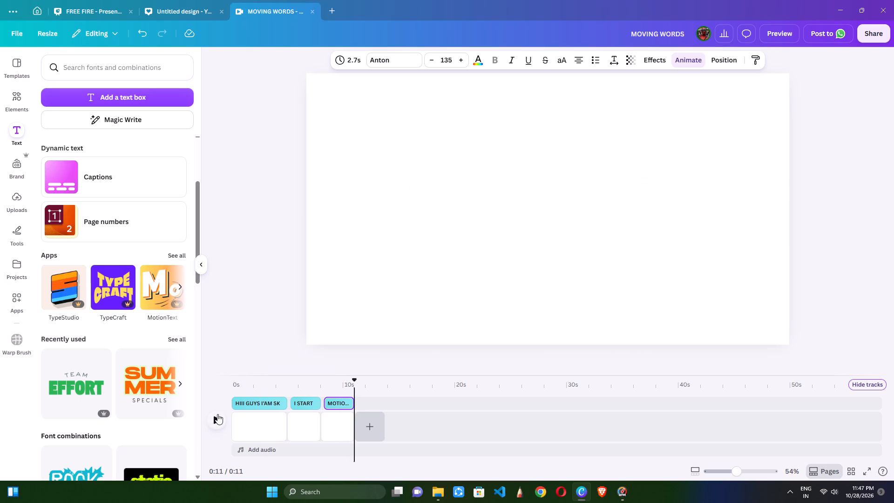
{"action": "left_click", "coordinate": [217, 414]}
Add a blank fourth page and shorten its duration to 3.0 seconds.
{"action": "left_click", "coordinate": [370, 424]}
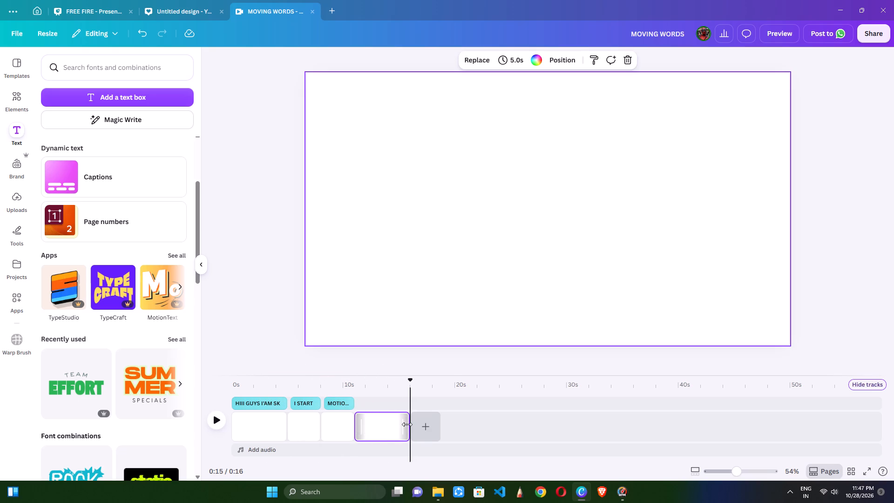
{"action": "left_click_drag", "start_coordinate": [407, 424], "coordinate": [385, 425]}
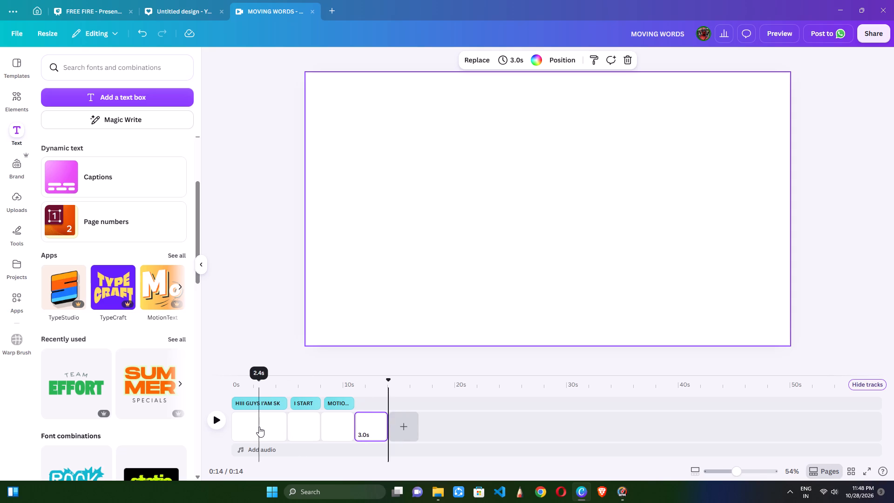
Apply the Flow transition between the greeting page and the second page.
{"action": "left_click", "coordinate": [258, 427]}
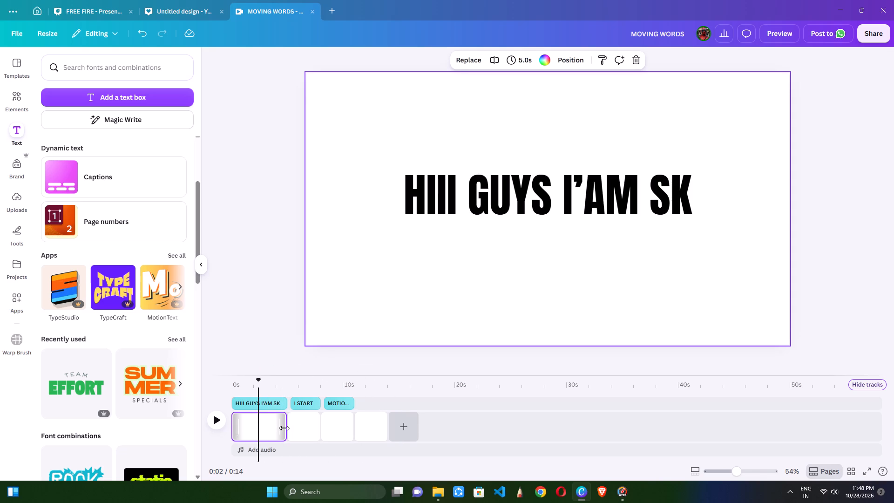
{"action": "left_click", "coordinate": [285, 430]}
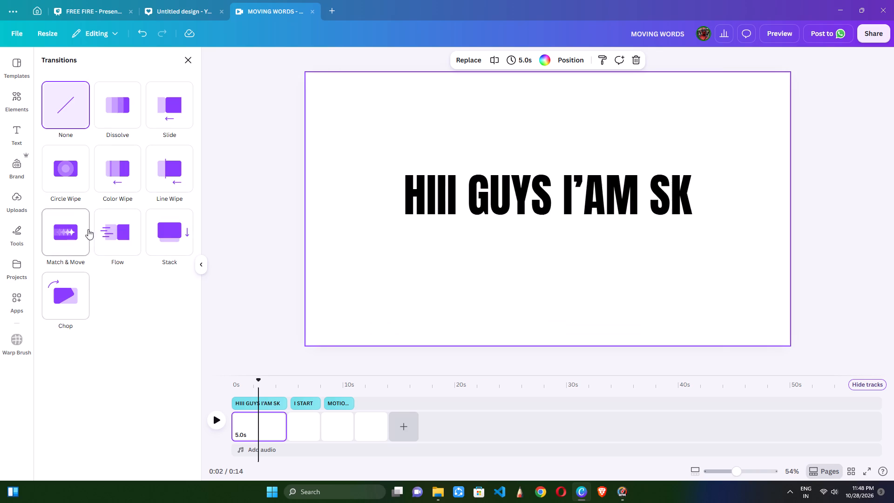
{"action": "left_click", "coordinate": [107, 224]}
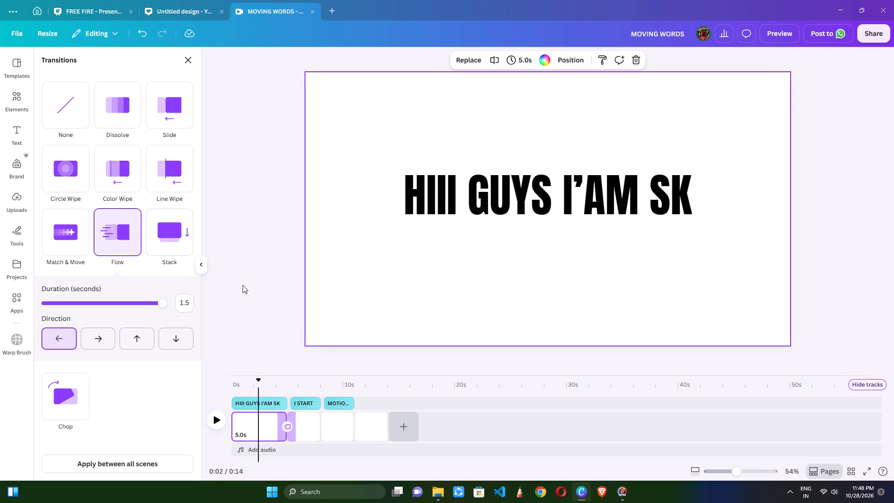
{"action": "left_click", "coordinate": [248, 297]}
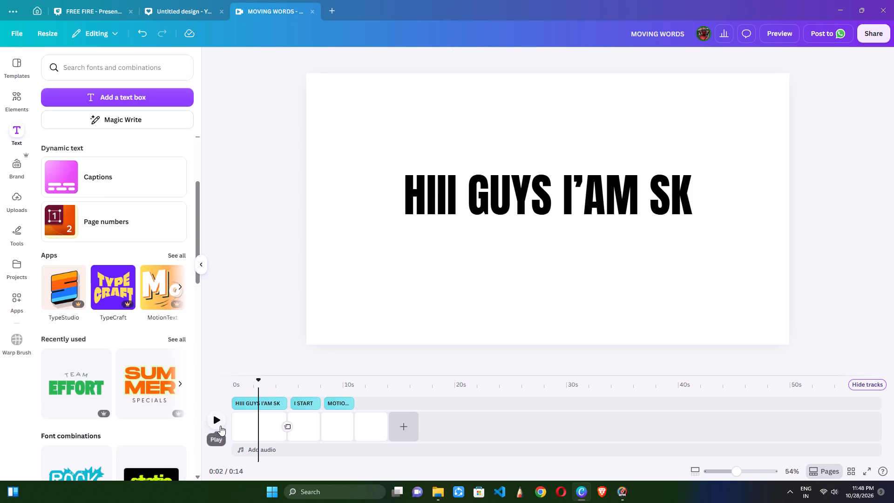
Play the video to check the transition out of the greeting page.
{"action": "left_click", "coordinate": [220, 426]}
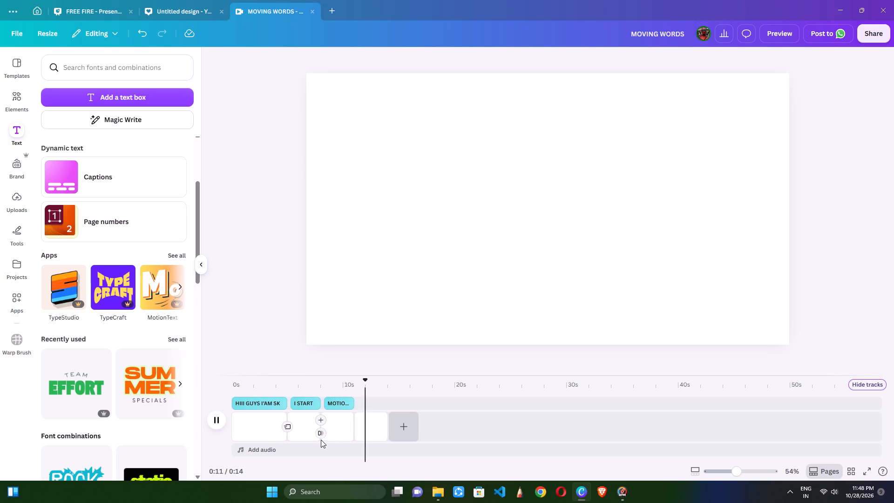
Apply the Match & Move transition between the second and third pages and between the third and fourth pages.
{"action": "left_click", "coordinate": [320, 432]}
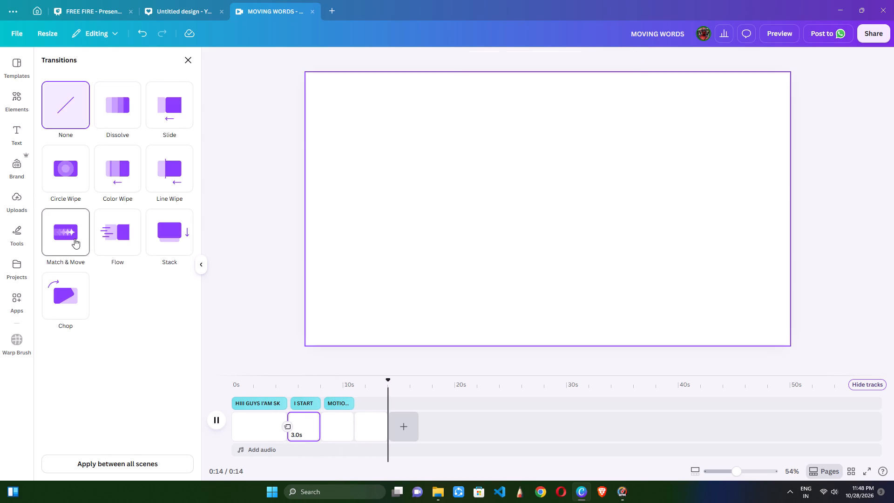
{"action": "left_click", "coordinate": [74, 238]}
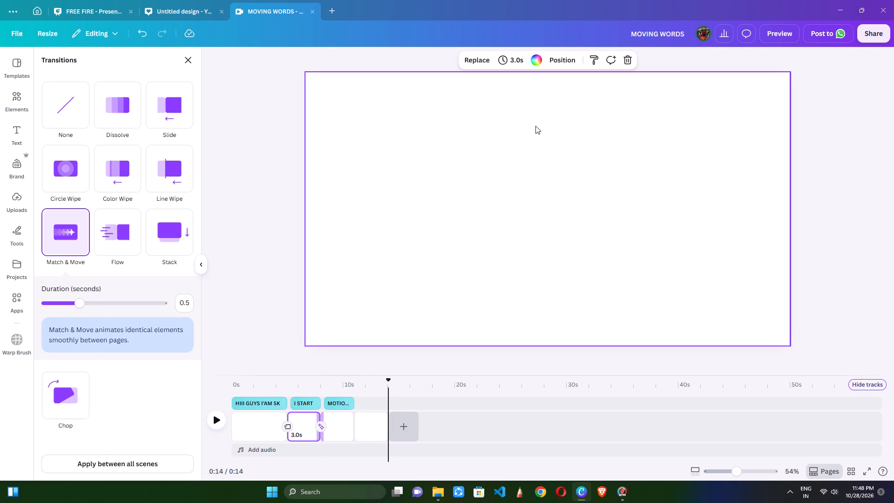
{"action": "left_click", "coordinate": [192, 32]}
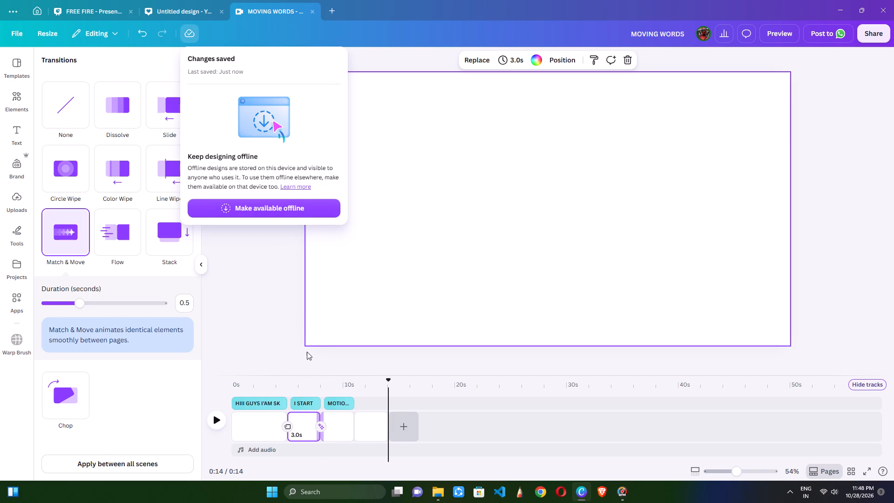
{"action": "left_click", "coordinate": [340, 427]}
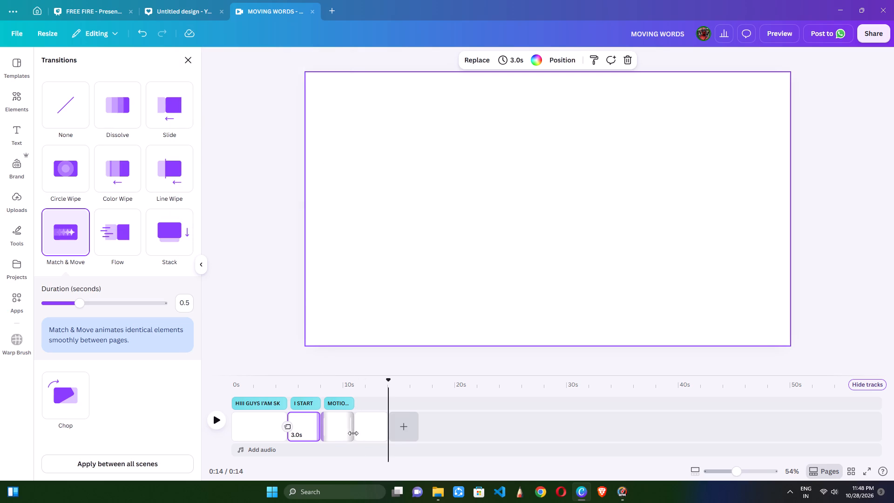
{"action": "left_click", "coordinate": [355, 434]}
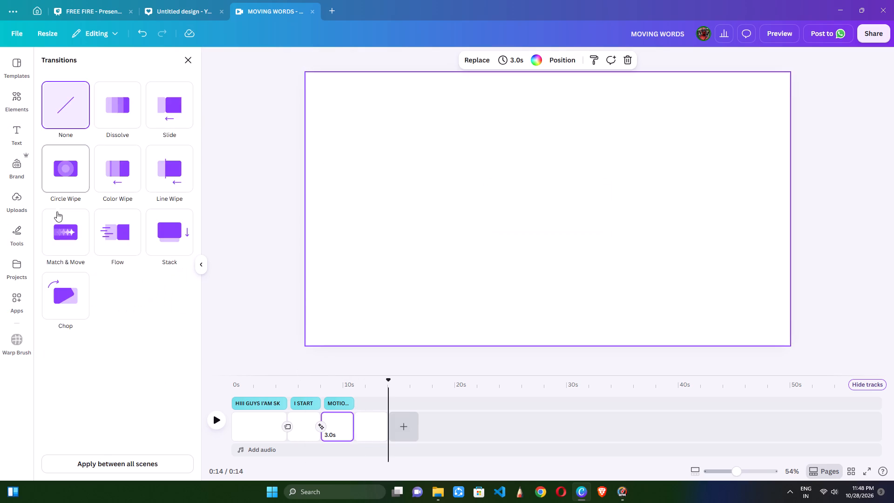
{"action": "left_click", "coordinate": [66, 236]}
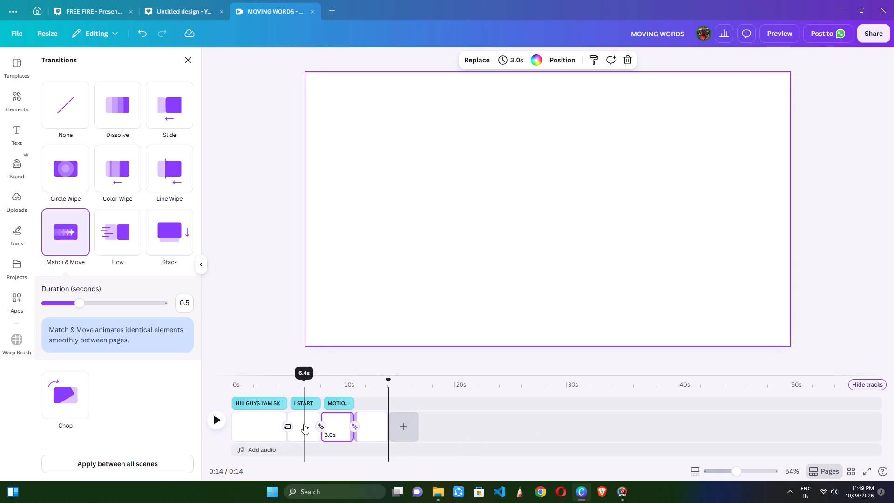
{"action": "left_click", "coordinate": [369, 424]}
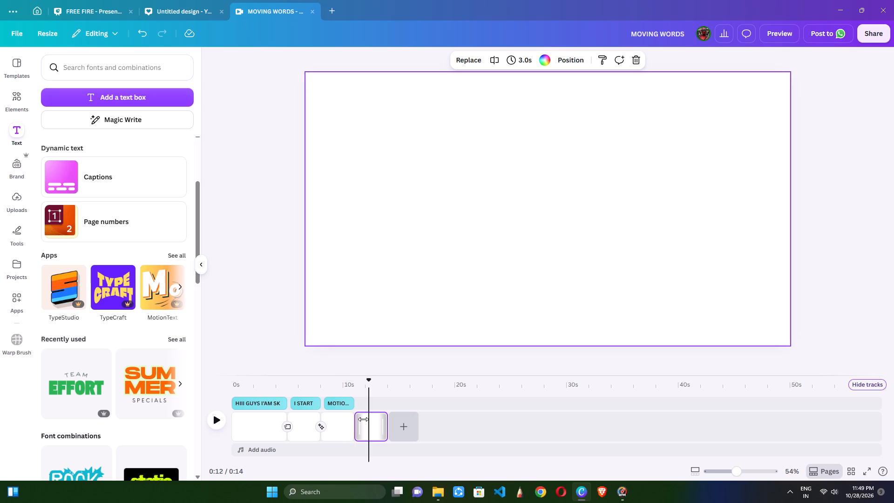
Replace the "I START" text on the second page with "LET'S PLAY".
{"action": "left_click", "coordinate": [300, 421]}
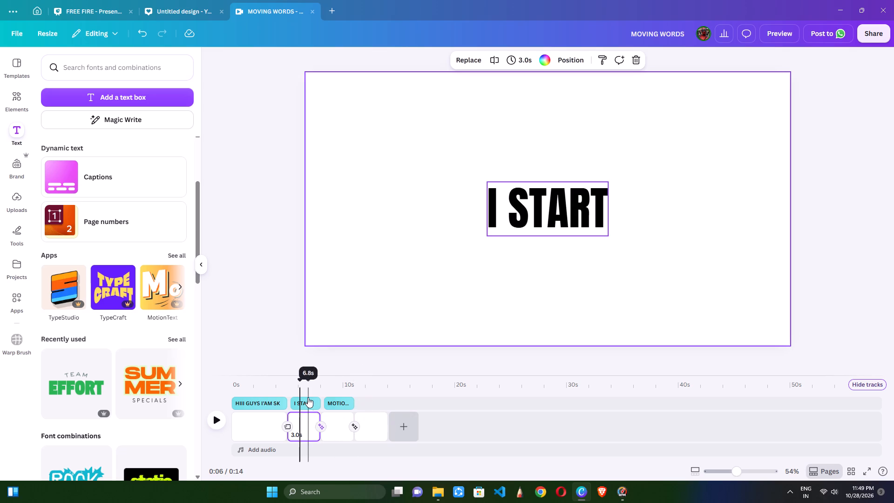
{"action": "double_click", "coordinate": [499, 234]}
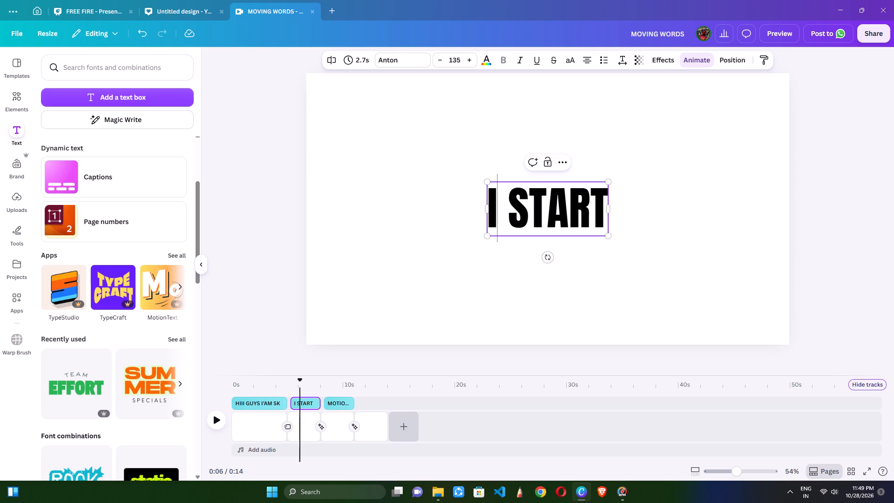
{"action": "left_click_drag", "start_coordinate": [489, 211], "coordinate": [620, 208]}
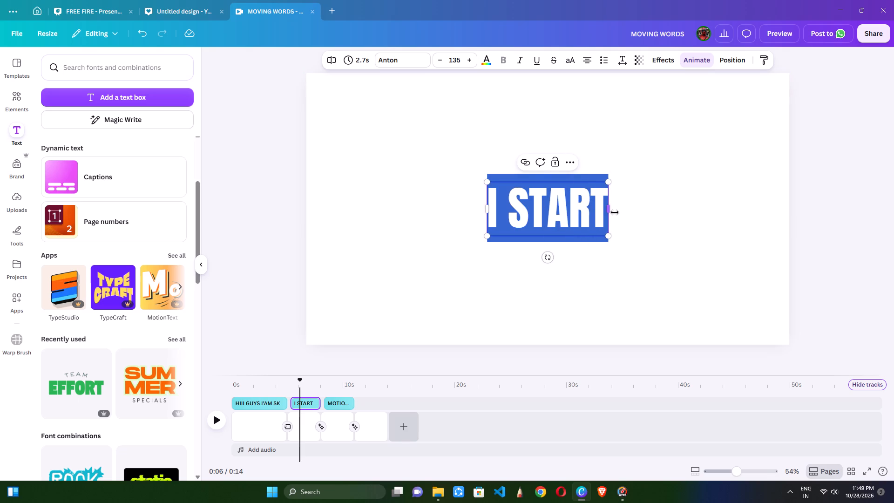
{"action": "type", "text": "LET"}
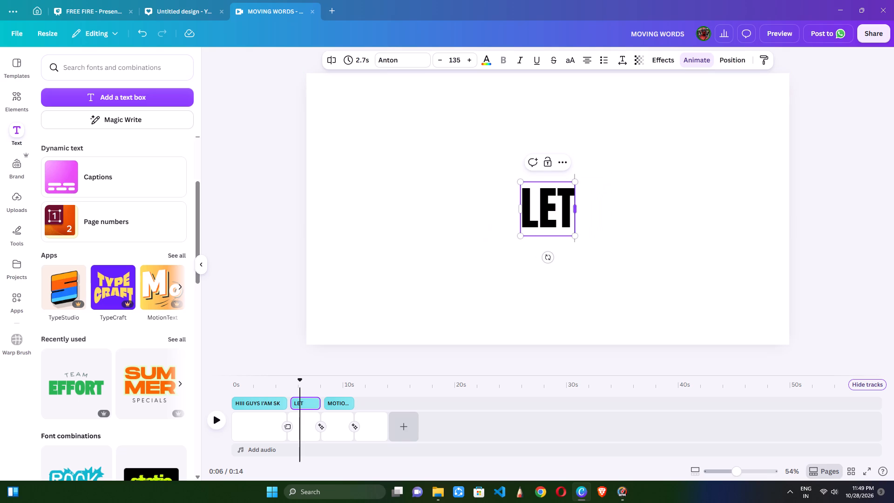
{"action": "key", "text": "apostrophe"}
{"action": "type", "text": "S"}
{"action": "key", "text": "space"}
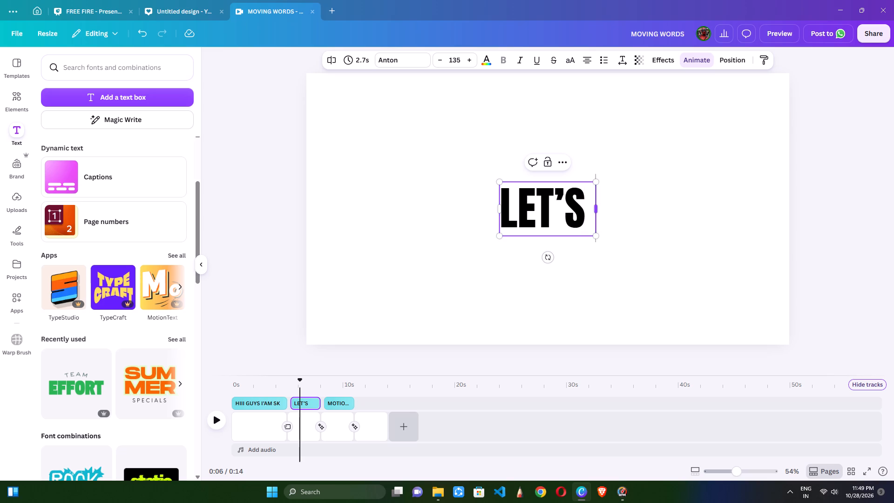
{"action": "type", "text": "PLAY"}
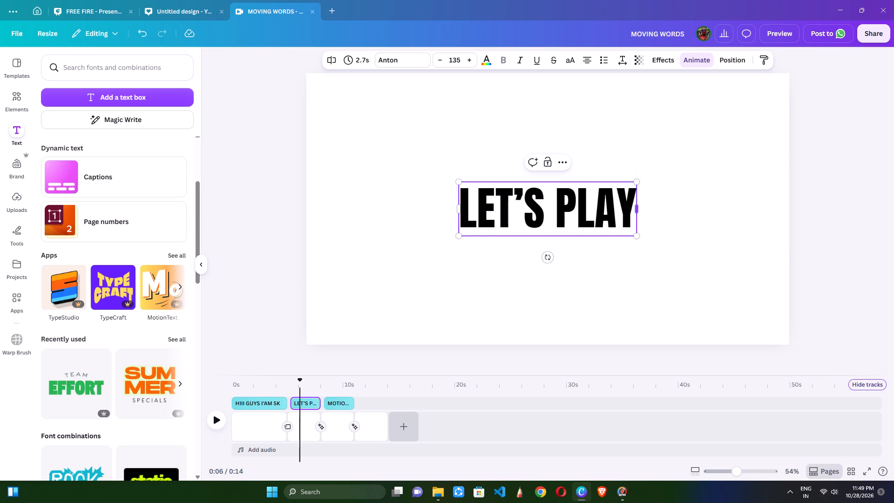
Replace the "MOTION DESIGN" text on the third page with "FREE FIRE".
{"action": "left_click", "coordinate": [328, 437]}
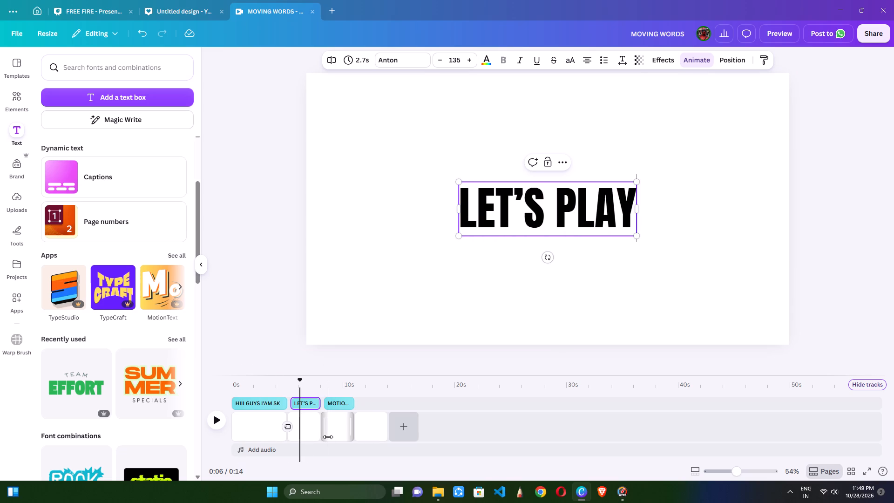
{"action": "double_click", "coordinate": [483, 220]}
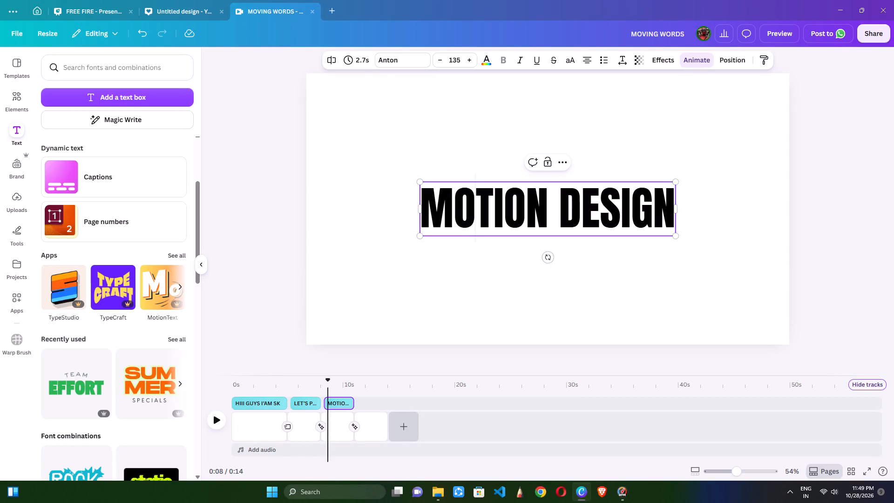
{"action": "type", "text": "FF"}
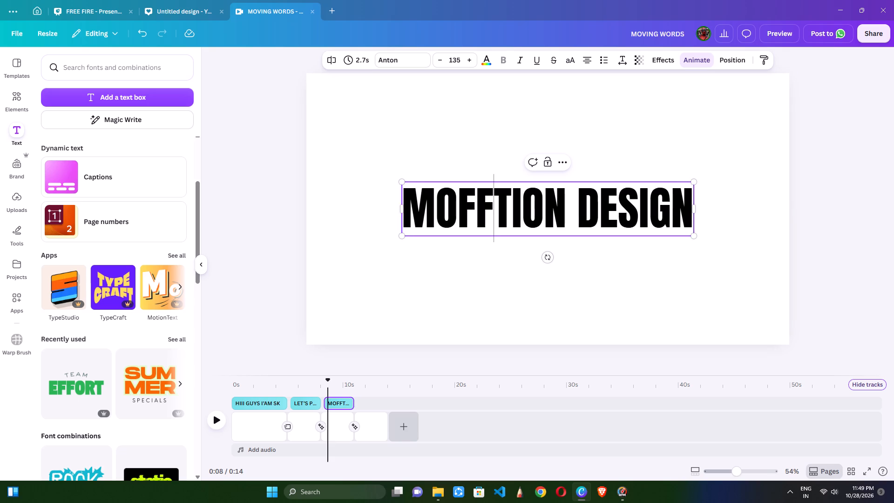
{"action": "left_click_drag", "start_coordinate": [403, 207], "coordinate": [726, 211]}
{"action": "key", "text": "BackSpace"}
{"action": "type", "text": "FREE FIRE"}
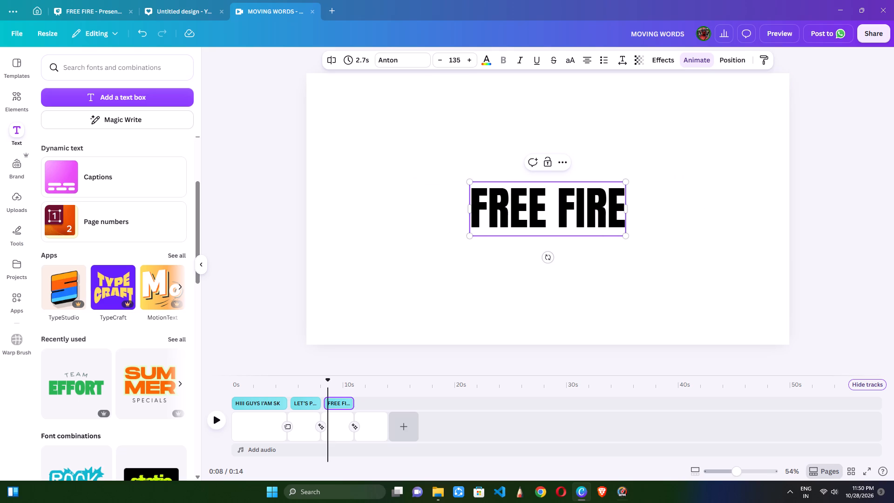
Recolor the "FREE FIRE" text on the third page to the default solid yellow.
{"action": "left_click_drag", "start_coordinate": [473, 210], "coordinate": [636, 214]}
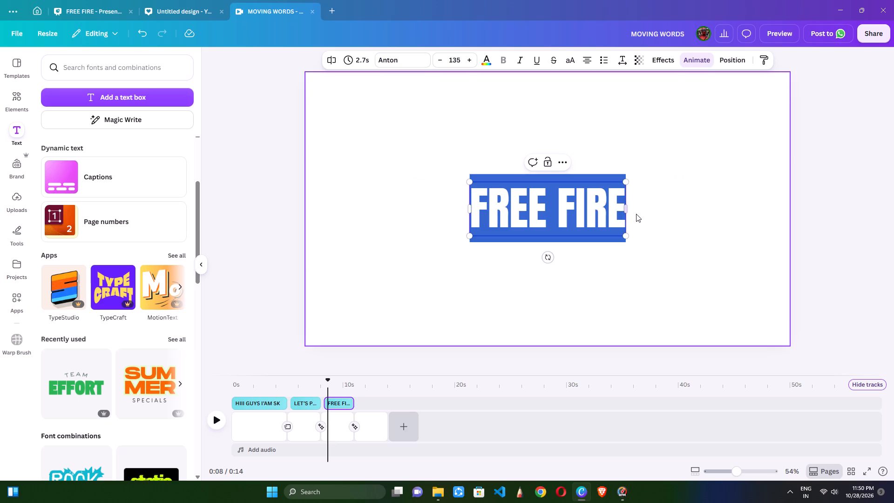
{"action": "left_click_drag", "start_coordinate": [636, 214], "coordinate": [637, 214]}
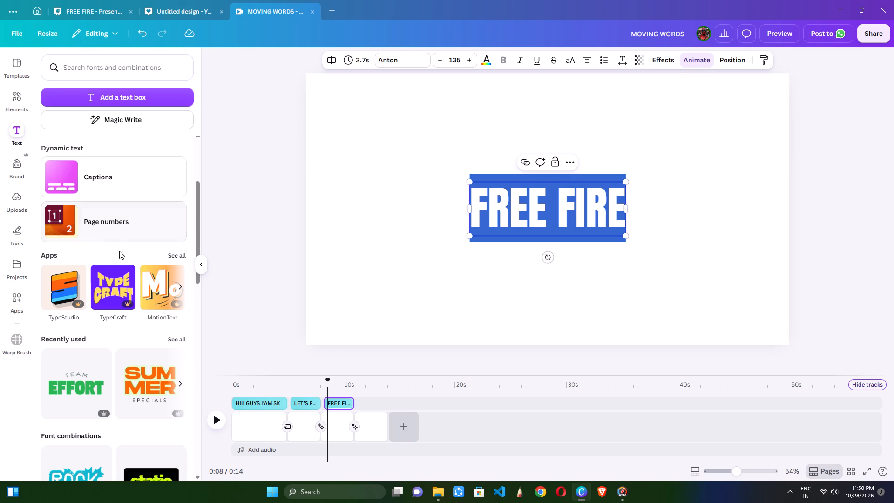
{"action": "left_click", "coordinate": [156, 282]}
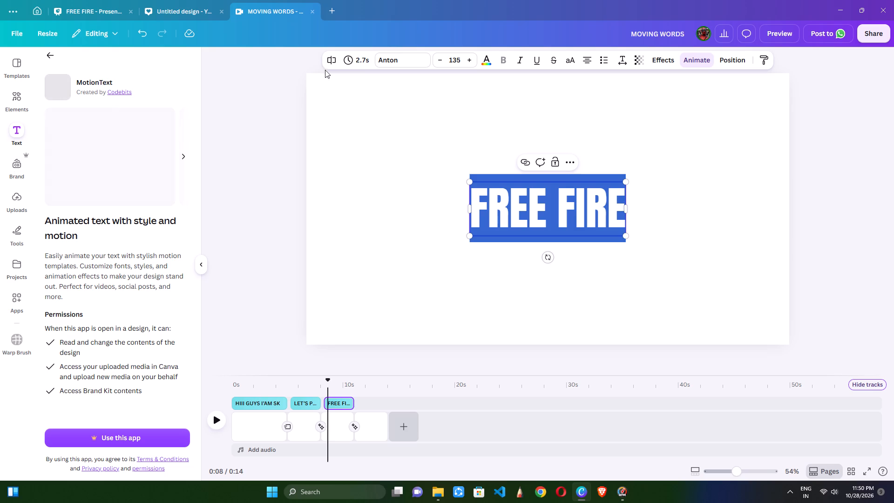
{"action": "left_click", "coordinate": [489, 64]}
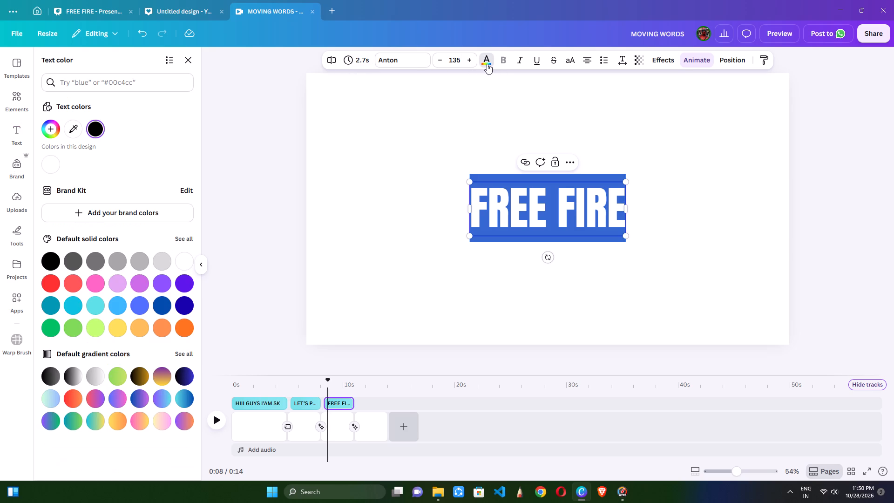
{"action": "left_click", "coordinate": [116, 328]}
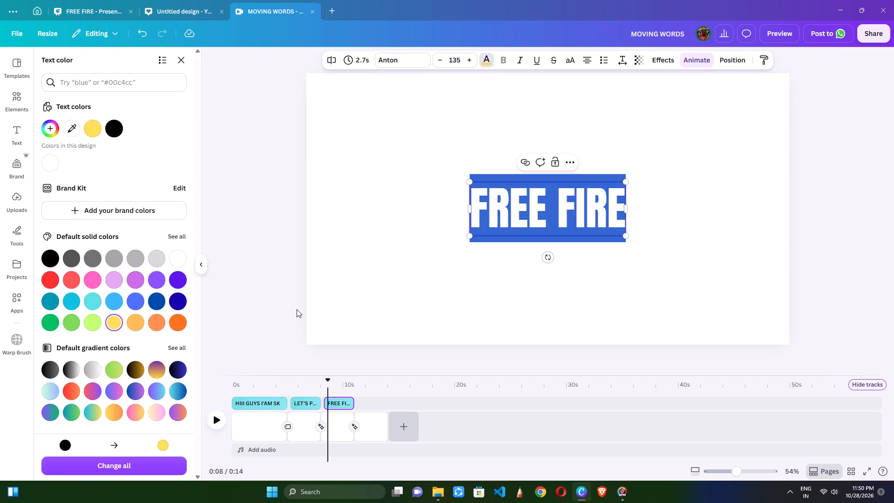
{"action": "left_click", "coordinate": [268, 311]}
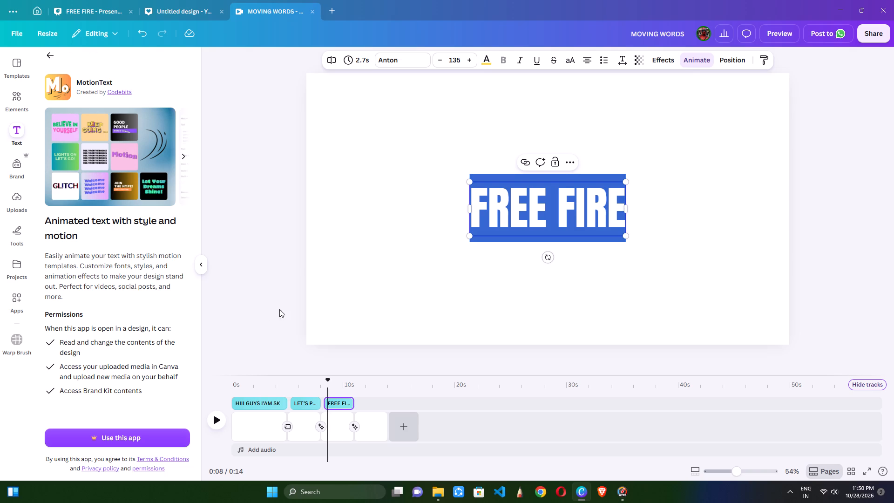
{"action": "left_click", "coordinate": [819, 224]}
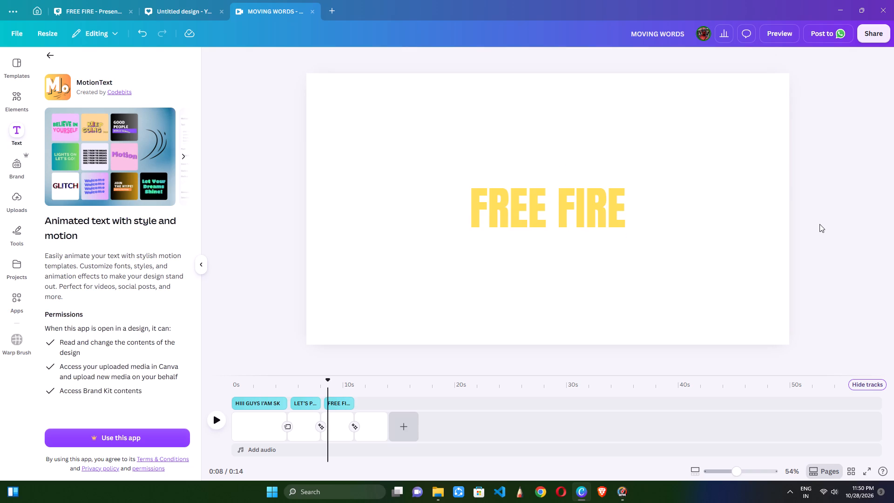
Play the video from the beginning to check the text animations and page transitions.
{"action": "left_click", "coordinate": [372, 429]}
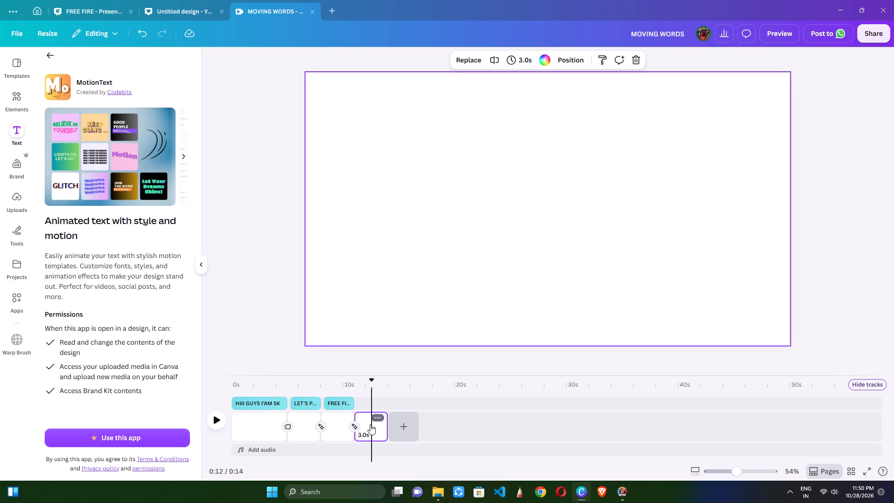
{"action": "left_click", "coordinate": [214, 421]}
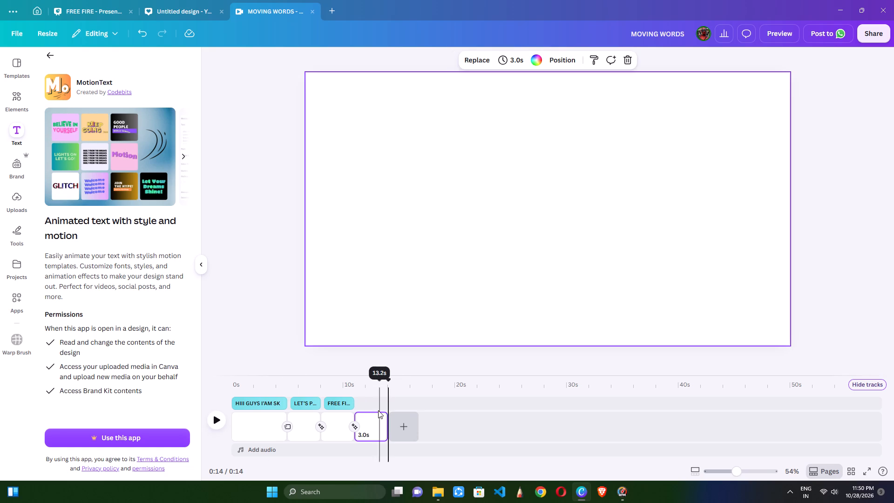
{"action": "left_click_drag", "start_coordinate": [386, 382], "coordinate": [250, 404]}
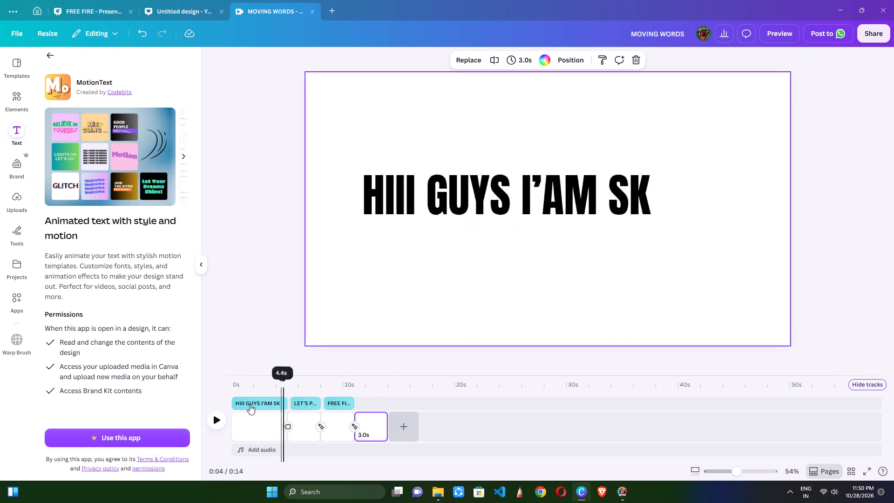
{"action": "left_click_drag", "start_coordinate": [250, 404], "coordinate": [198, 418]}
{"action": "left_click", "coordinate": [217, 420]}
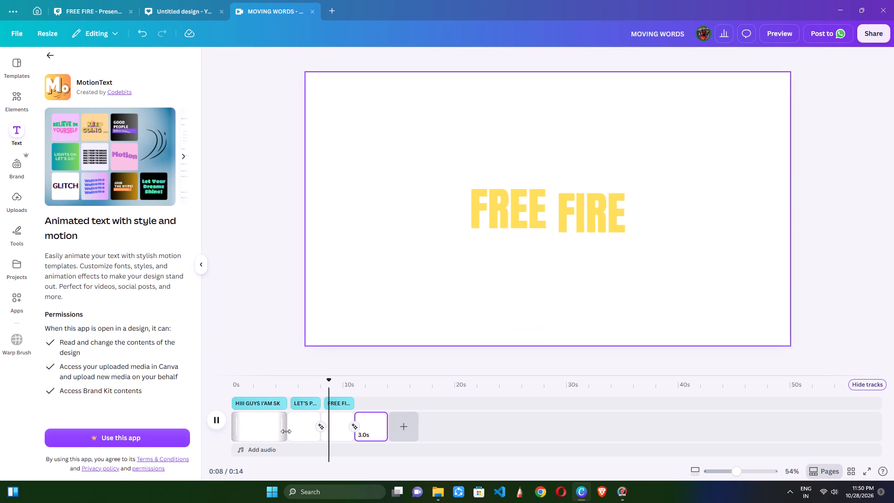
Remove the transitions between all four pages by setting each one to None.
{"action": "left_click", "coordinate": [289, 428]}
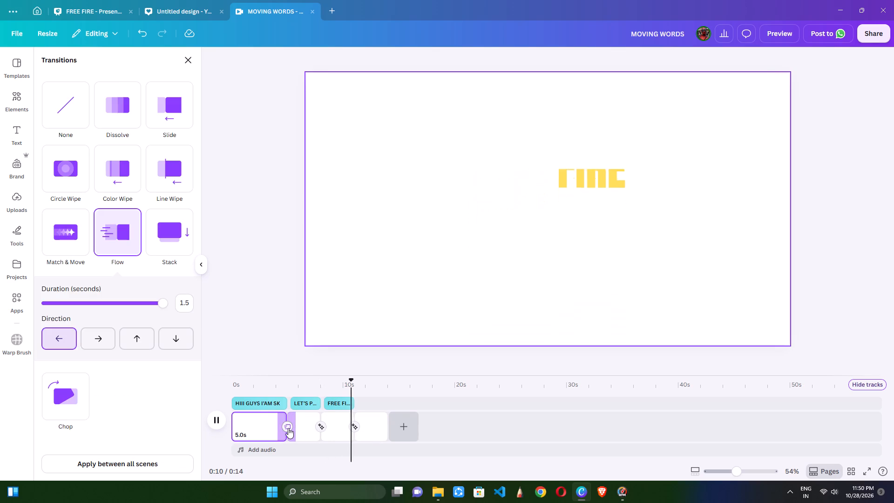
{"action": "left_click", "coordinate": [75, 120]}
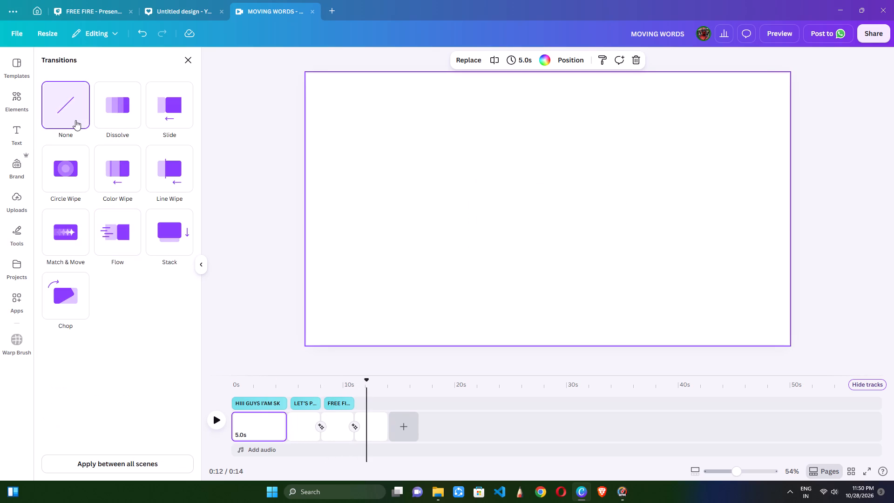
{"action": "left_click", "coordinate": [320, 423]}
{"action": "left_click_drag", "start_coordinate": [53, 108], "coordinate": [54, 118]}
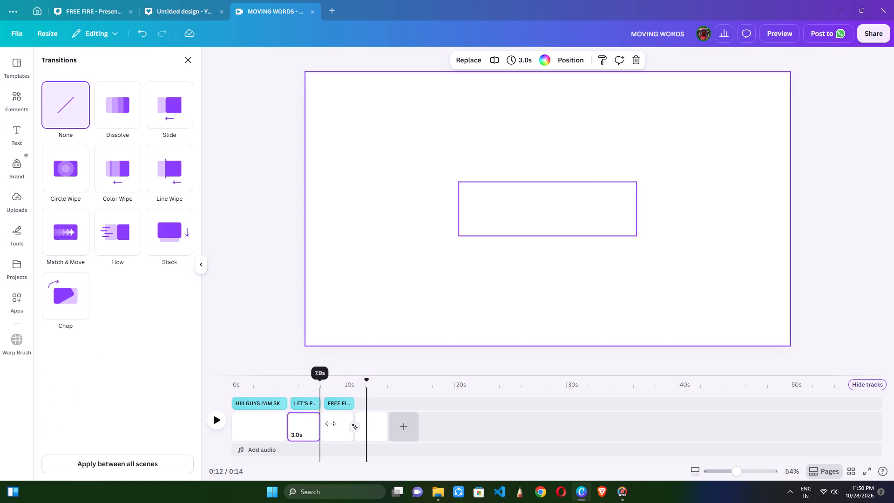
{"action": "left_click", "coordinate": [355, 429]}
{"action": "left_click", "coordinate": [75, 119]}
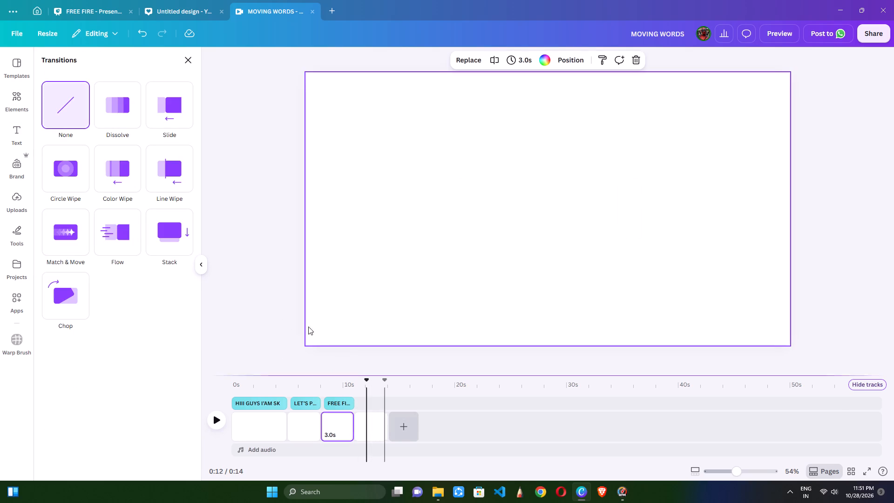
{"action": "left_click", "coordinate": [188, 61]}
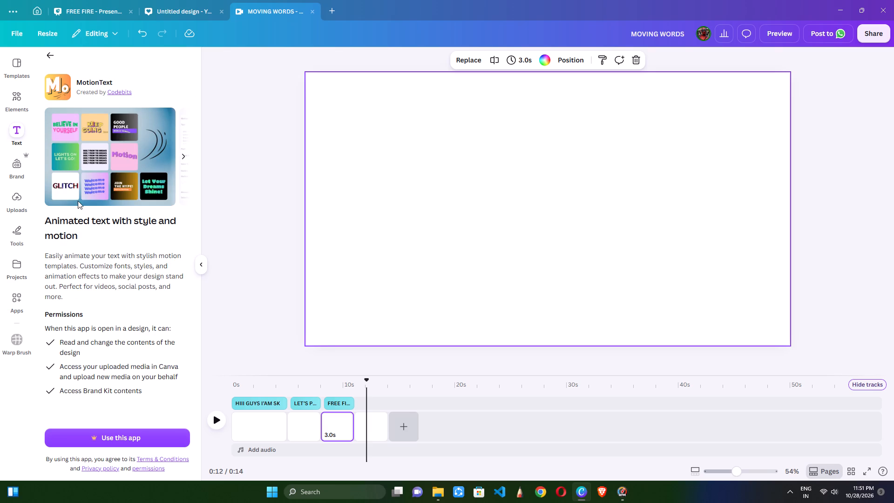
{"action": "left_click", "coordinate": [257, 207]}
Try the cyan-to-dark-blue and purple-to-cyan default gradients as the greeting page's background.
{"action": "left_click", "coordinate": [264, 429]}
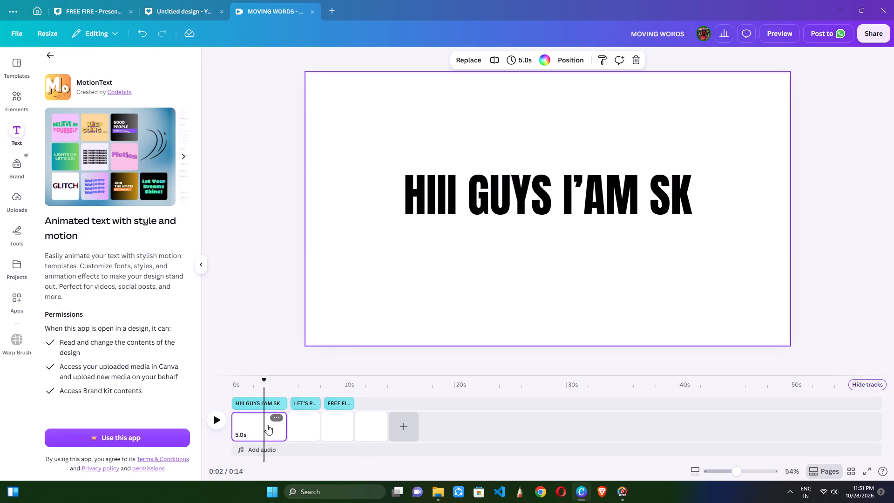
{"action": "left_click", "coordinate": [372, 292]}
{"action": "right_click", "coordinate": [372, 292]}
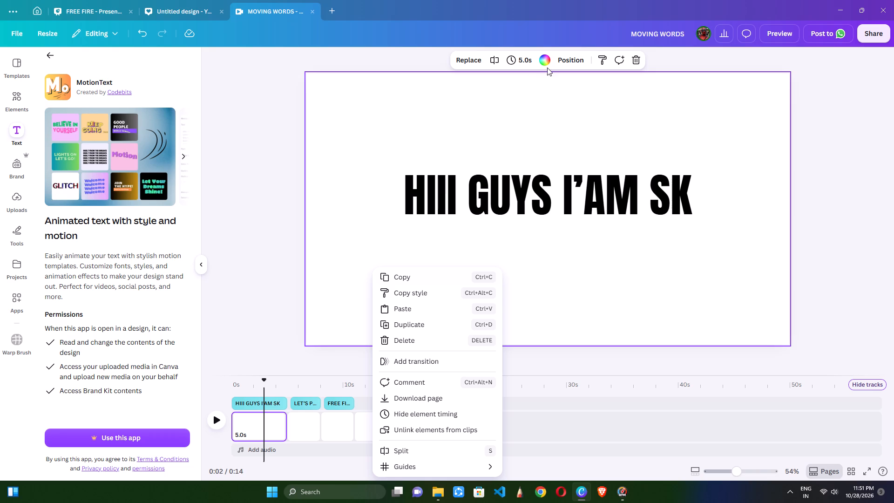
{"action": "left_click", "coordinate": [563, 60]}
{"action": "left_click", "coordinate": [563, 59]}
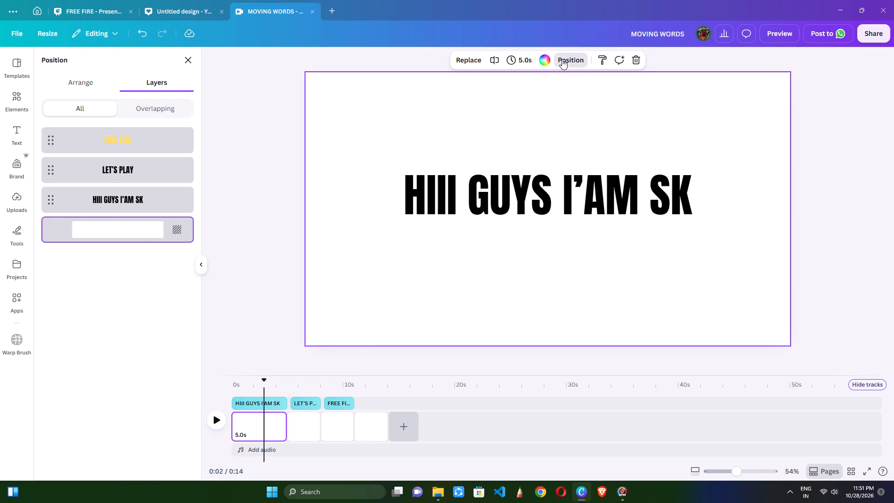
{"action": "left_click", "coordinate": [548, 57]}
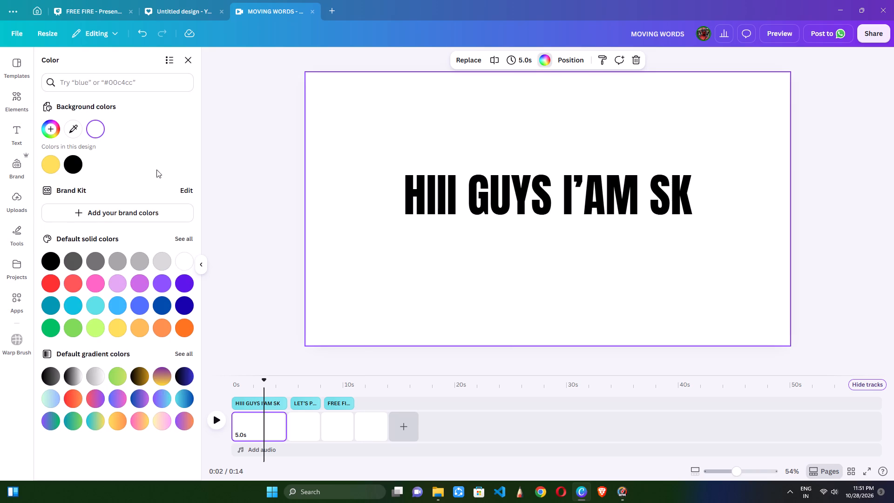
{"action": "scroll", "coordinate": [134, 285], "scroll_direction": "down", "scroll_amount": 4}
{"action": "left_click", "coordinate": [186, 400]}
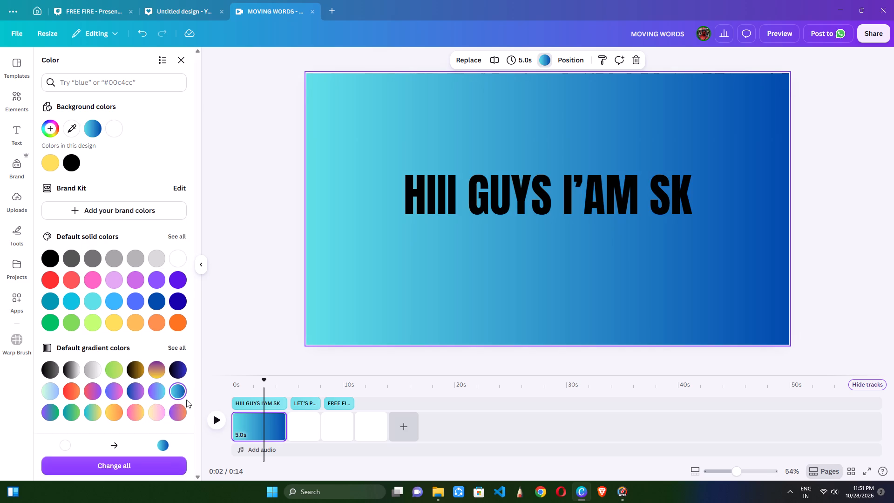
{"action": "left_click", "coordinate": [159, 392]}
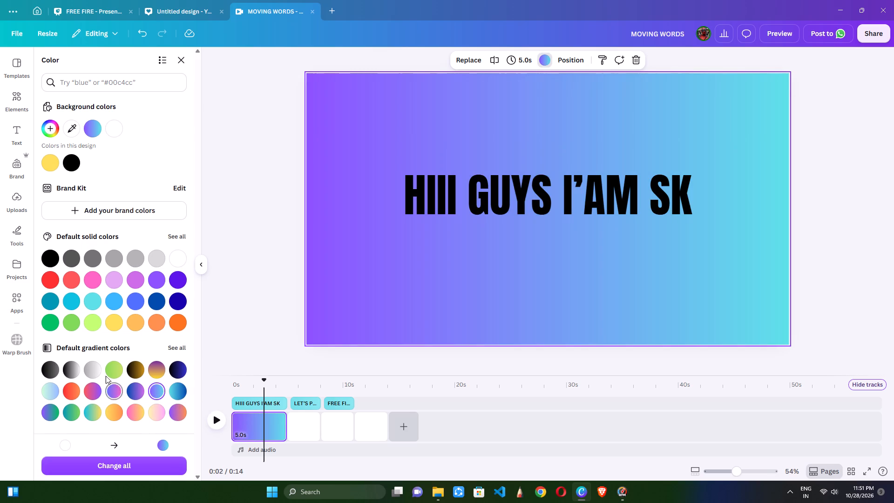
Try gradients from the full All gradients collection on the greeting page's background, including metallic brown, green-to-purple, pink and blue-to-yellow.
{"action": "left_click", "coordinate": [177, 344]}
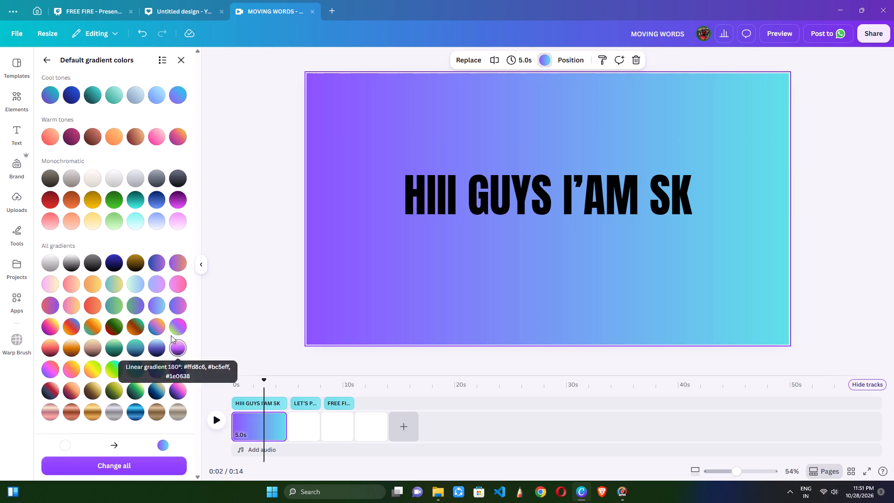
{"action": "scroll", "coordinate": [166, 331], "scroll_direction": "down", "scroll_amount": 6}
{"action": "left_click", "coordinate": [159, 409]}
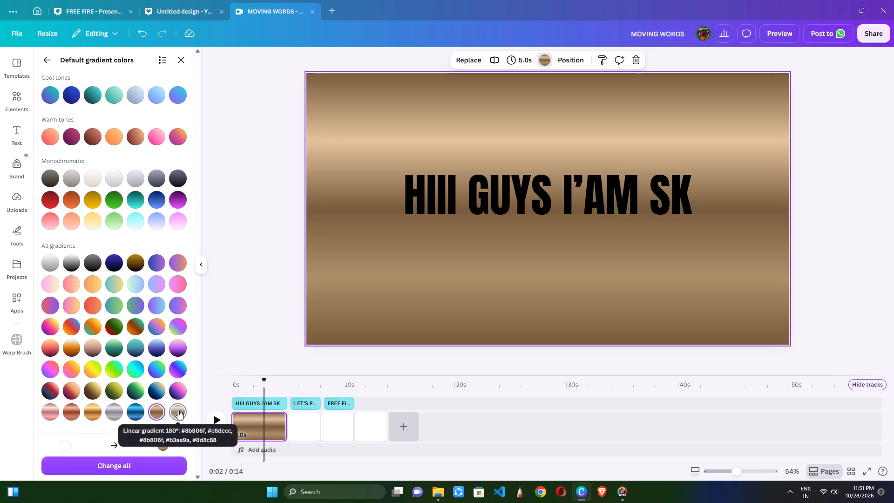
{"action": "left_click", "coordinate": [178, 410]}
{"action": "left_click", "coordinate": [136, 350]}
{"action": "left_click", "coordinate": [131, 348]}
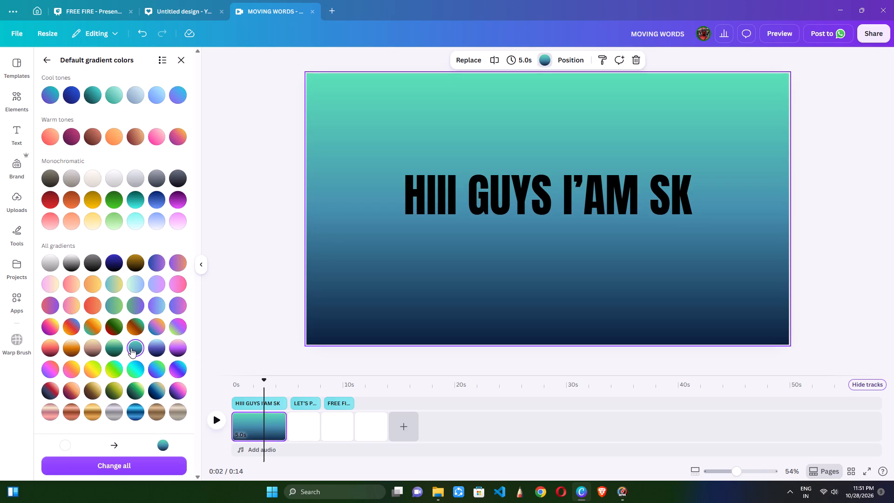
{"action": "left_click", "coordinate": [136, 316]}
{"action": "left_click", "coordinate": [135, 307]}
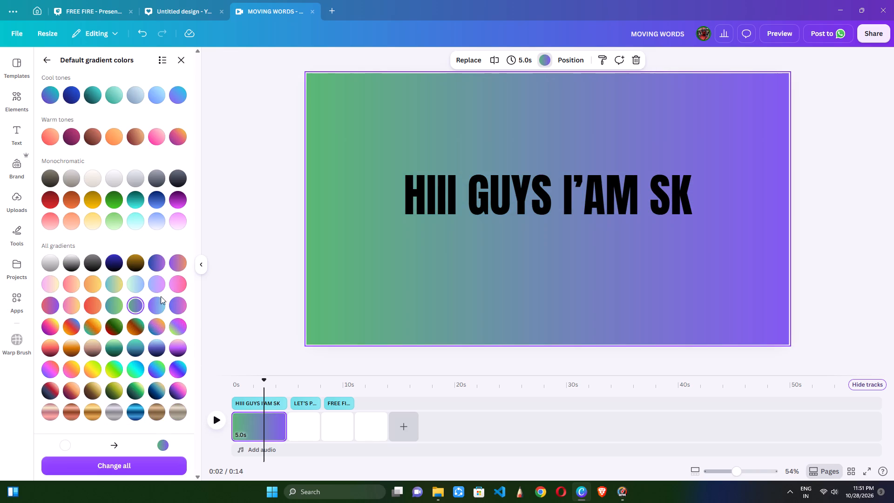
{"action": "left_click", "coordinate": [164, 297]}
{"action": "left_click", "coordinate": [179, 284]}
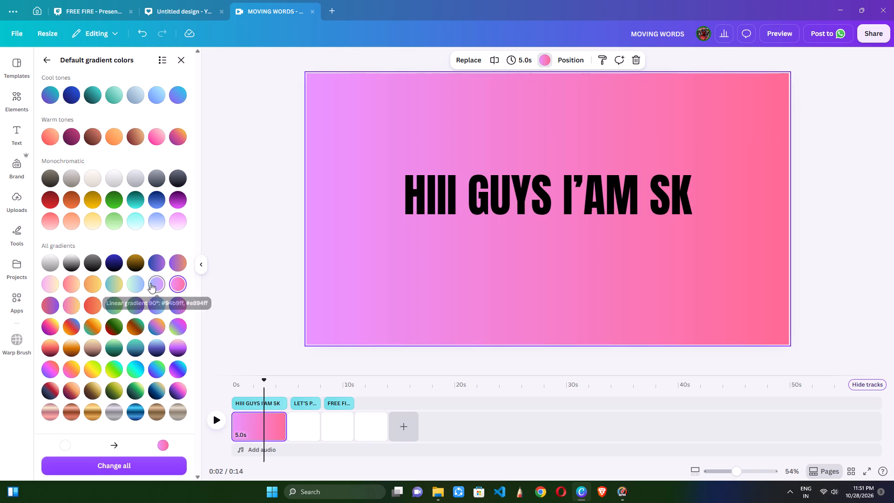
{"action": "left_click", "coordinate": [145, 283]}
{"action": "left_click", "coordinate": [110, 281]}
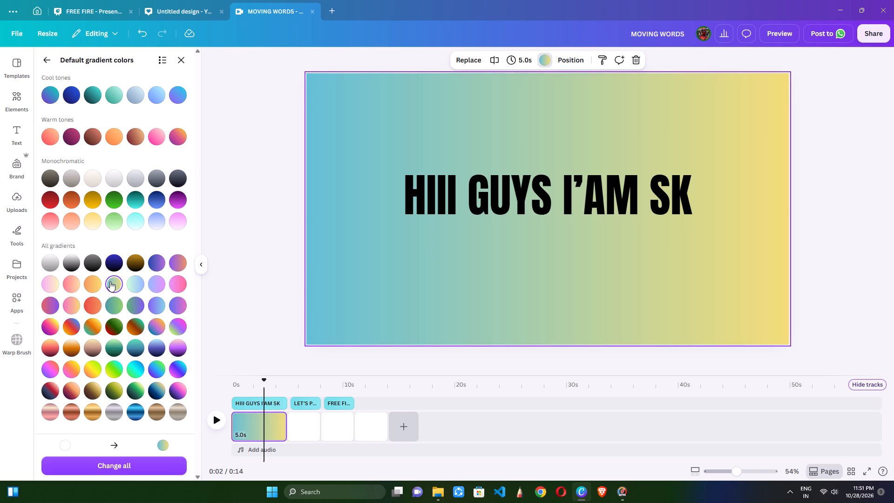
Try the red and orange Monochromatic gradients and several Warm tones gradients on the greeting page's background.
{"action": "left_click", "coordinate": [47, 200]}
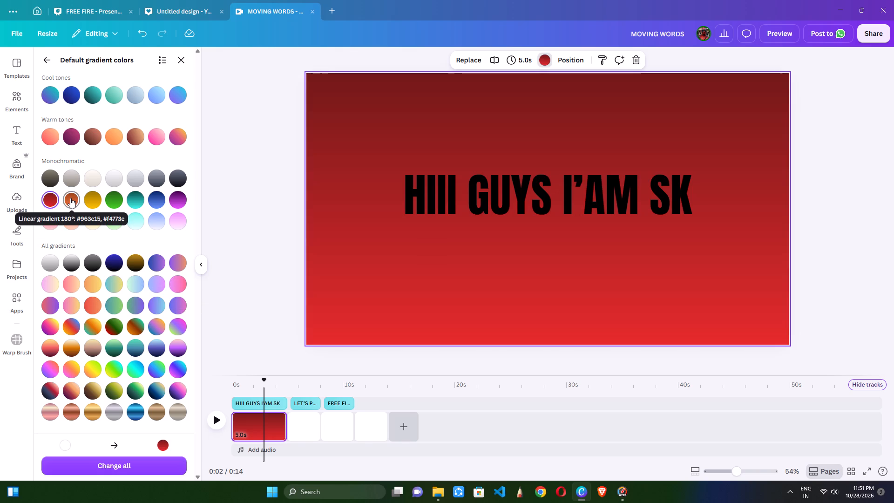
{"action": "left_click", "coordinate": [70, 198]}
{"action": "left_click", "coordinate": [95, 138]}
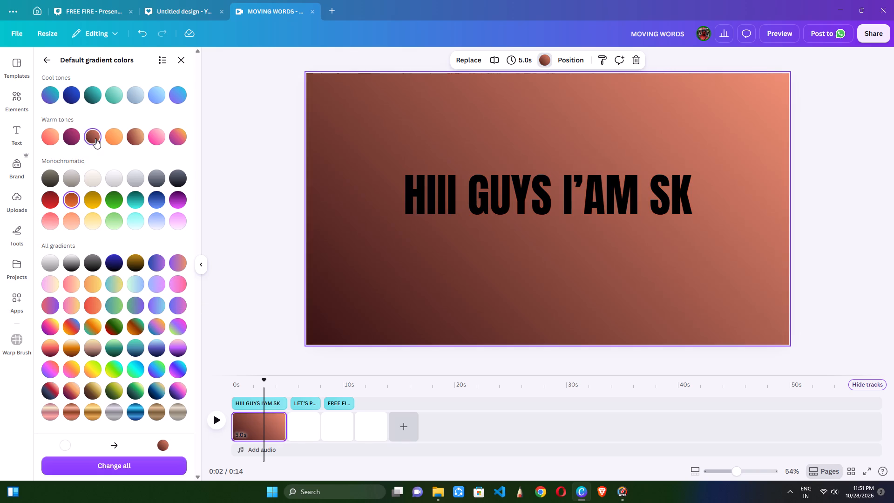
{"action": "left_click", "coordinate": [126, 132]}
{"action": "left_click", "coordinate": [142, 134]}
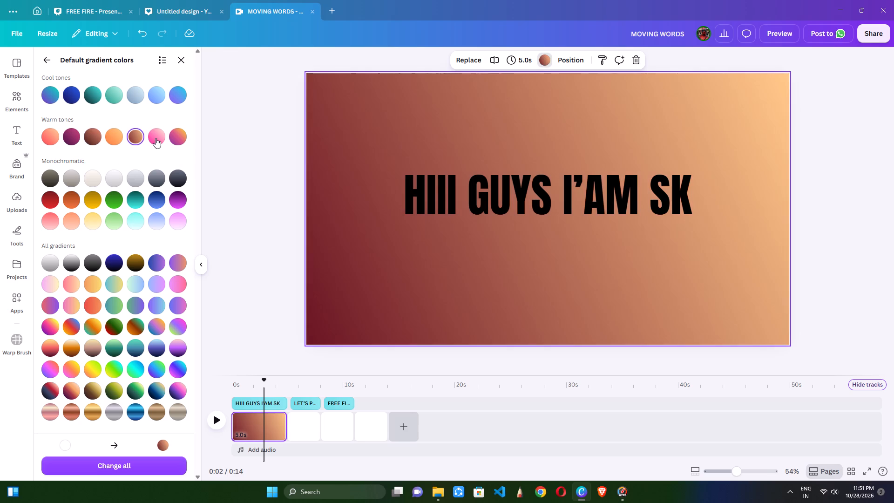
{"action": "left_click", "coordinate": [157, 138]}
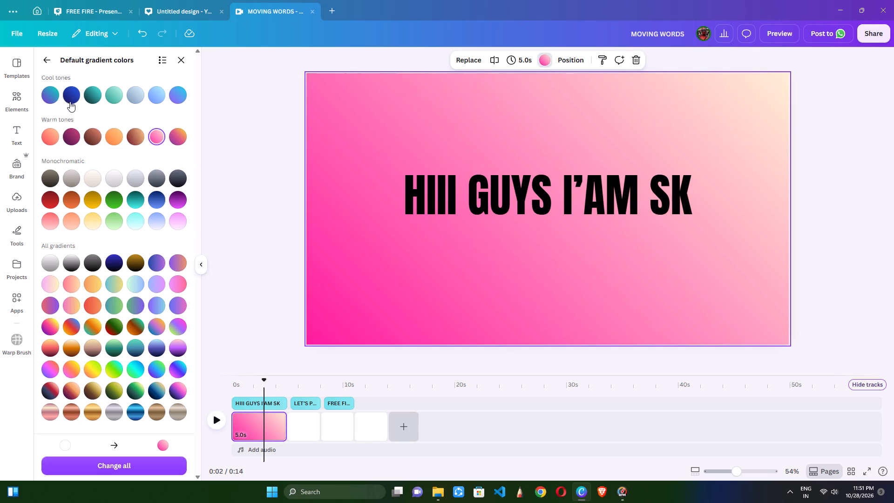
Compare Cool tones gradients on the greeting page's background and apply the last one, diagonal violet to bright cyan.
{"action": "left_click", "coordinate": [68, 101]}
{"action": "left_click", "coordinate": [54, 95]}
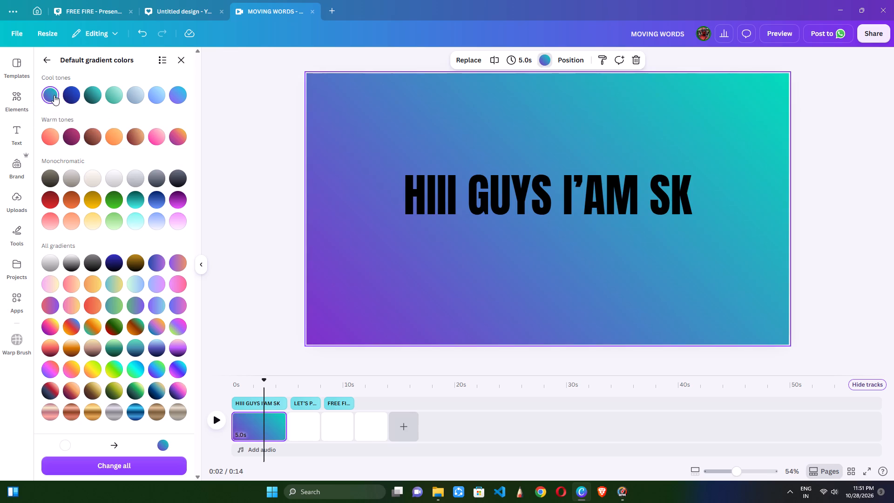
{"action": "left_click", "coordinate": [181, 95]}
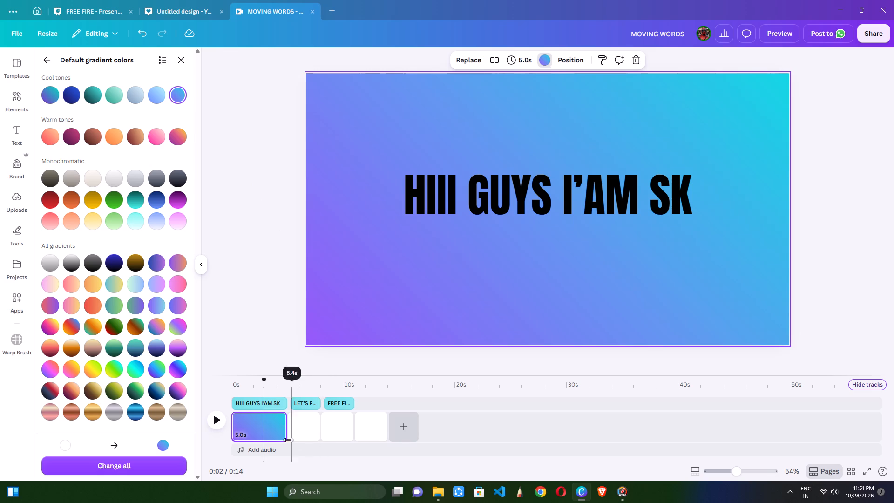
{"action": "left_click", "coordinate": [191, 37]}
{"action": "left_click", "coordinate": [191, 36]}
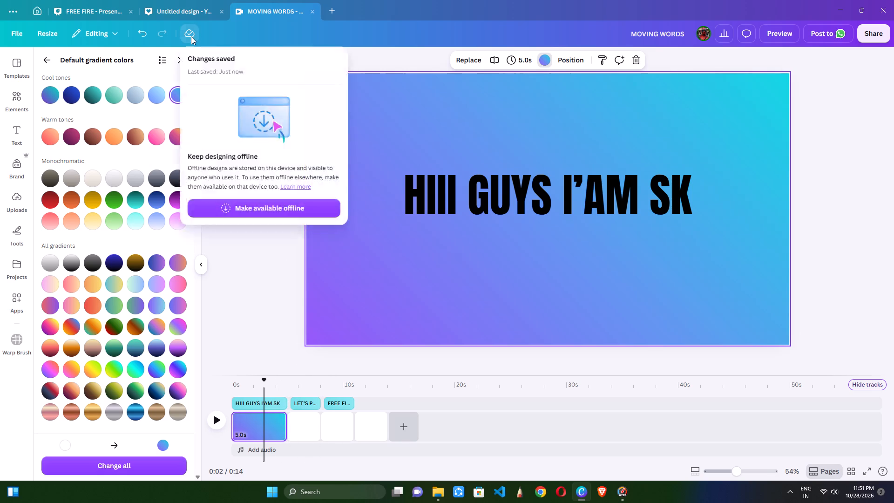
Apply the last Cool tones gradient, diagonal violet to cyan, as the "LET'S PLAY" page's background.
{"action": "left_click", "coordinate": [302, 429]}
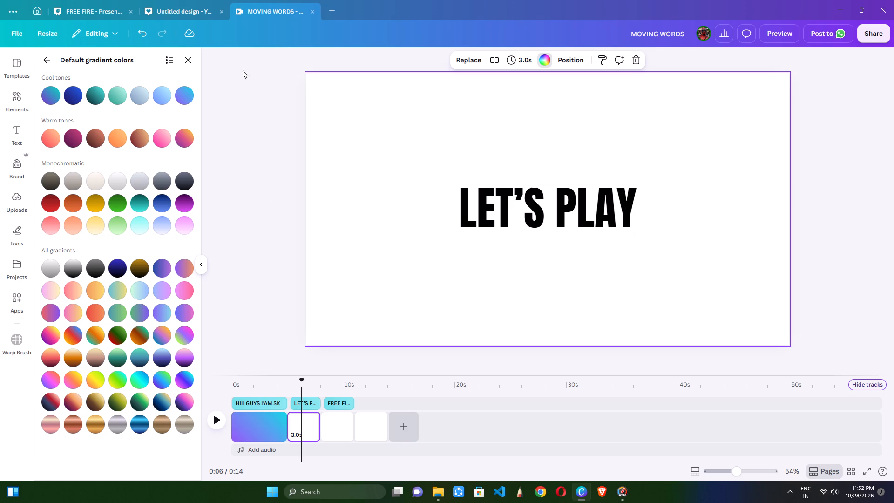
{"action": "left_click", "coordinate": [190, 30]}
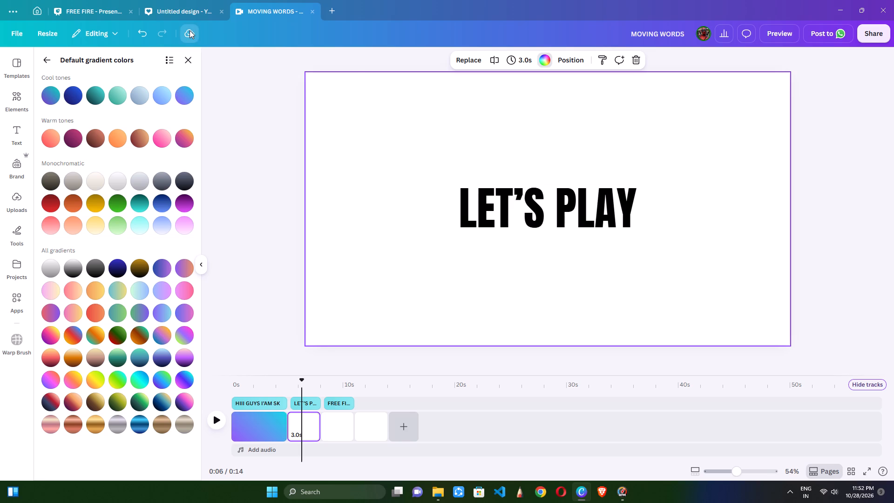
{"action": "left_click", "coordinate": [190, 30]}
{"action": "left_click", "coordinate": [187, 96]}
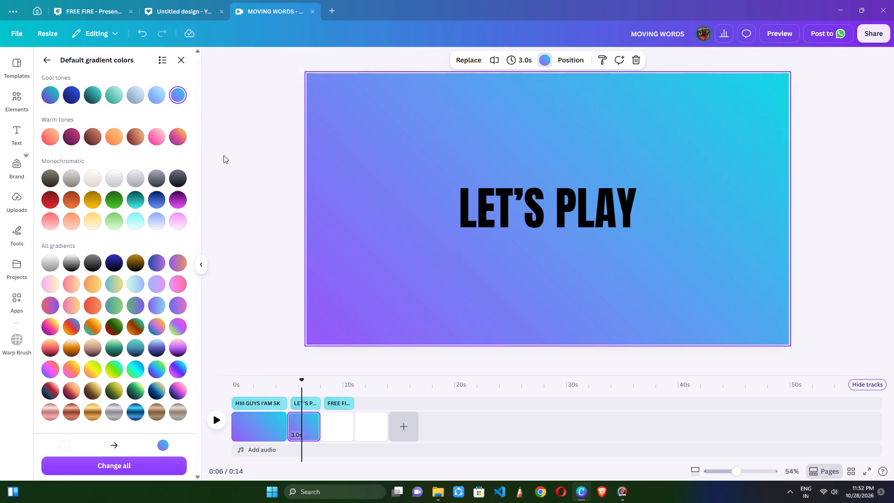
Apply the orange Warm tones gradient as the "FREE FIRE" page's background.
{"action": "left_click", "coordinate": [329, 436]}
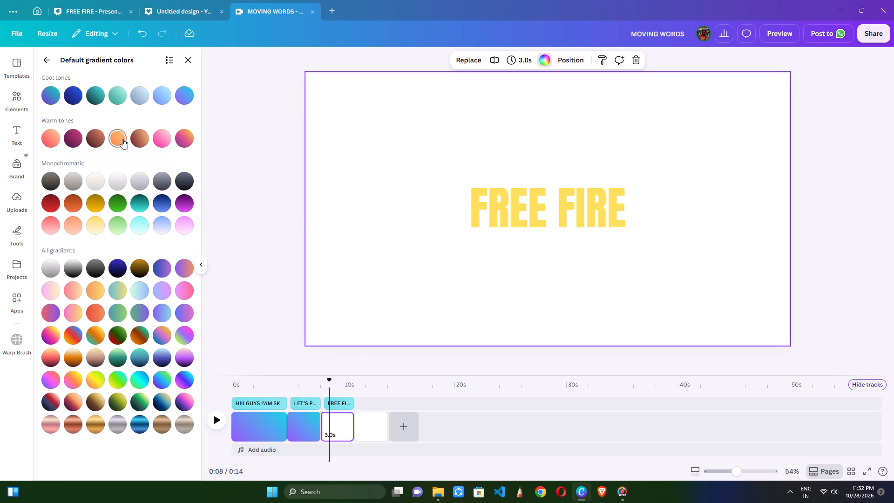
{"action": "left_click", "coordinate": [122, 139]}
{"action": "left_click", "coordinate": [191, 34]}
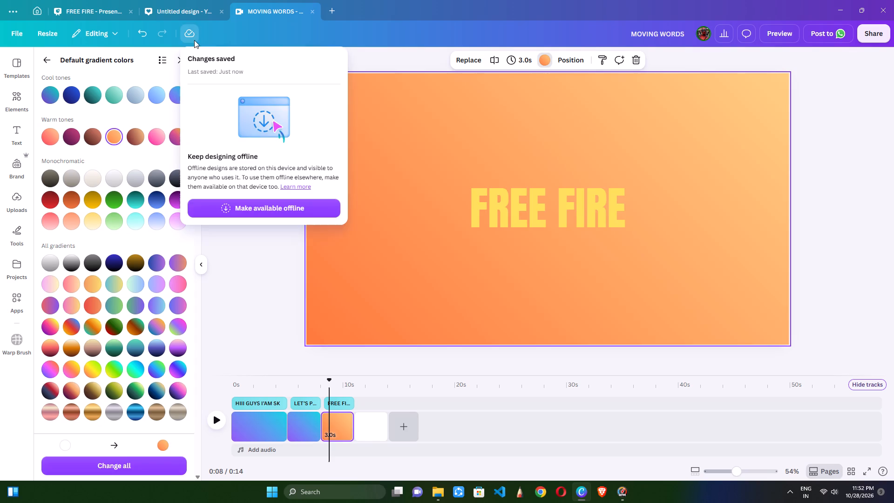
{"action": "left_click", "coordinate": [361, 428]}
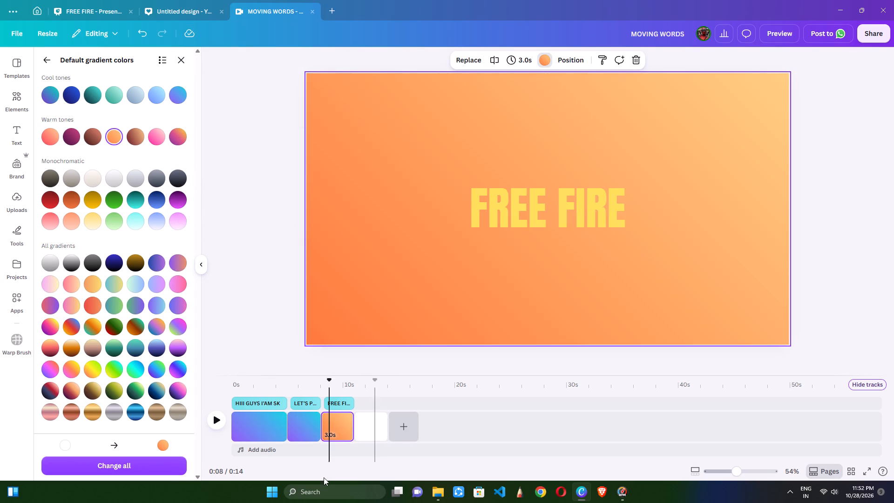
Compare Warm tones gradients on the "LET'S PLAY" page's background and apply the last one, purple through pink to yellow.
{"action": "left_click", "coordinate": [302, 430]}
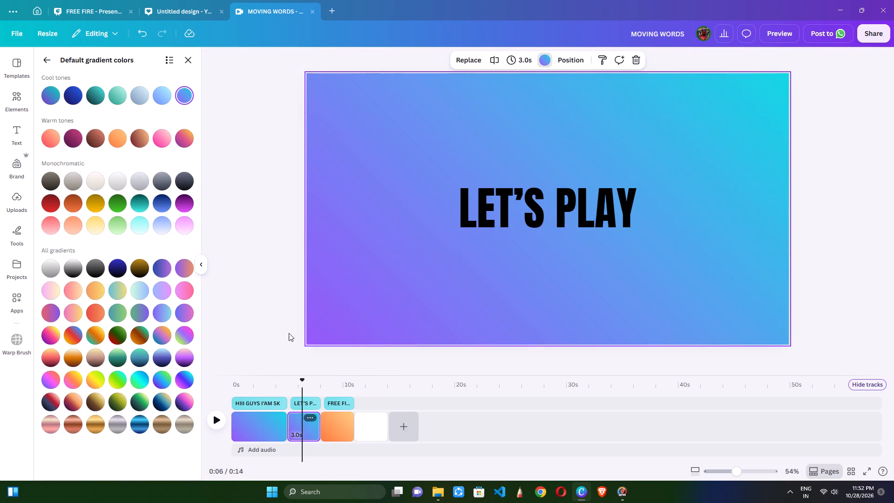
{"action": "left_click", "coordinate": [81, 140]}
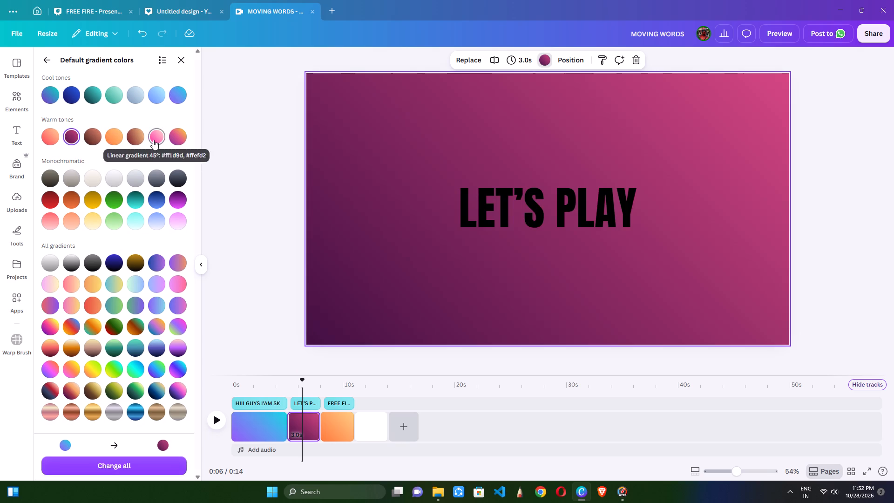
{"action": "left_click", "coordinate": [153, 140]}
{"action": "left_click", "coordinate": [183, 138]}
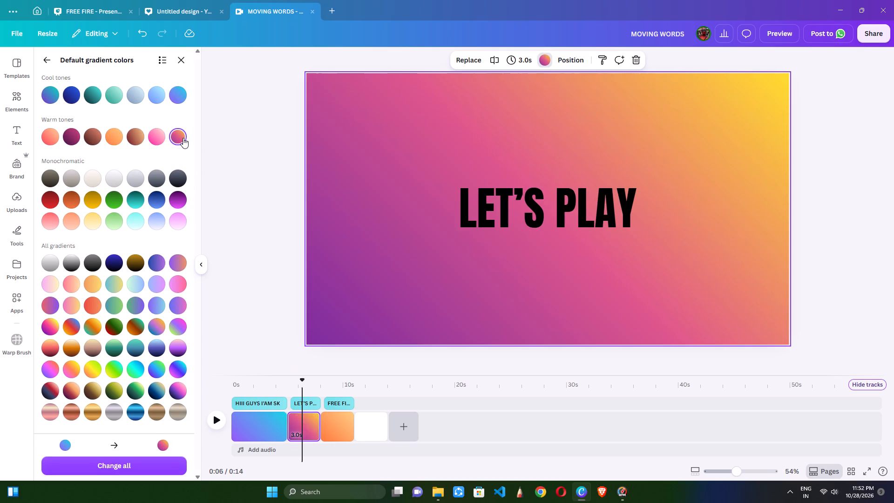
{"action": "left_click", "coordinate": [183, 138]}
Scrub the playhead across the greeting, "LET'S PLAY" and "FREE FIRE" pages to review the animated text on the gradients.
{"action": "left_click", "coordinate": [262, 426]}
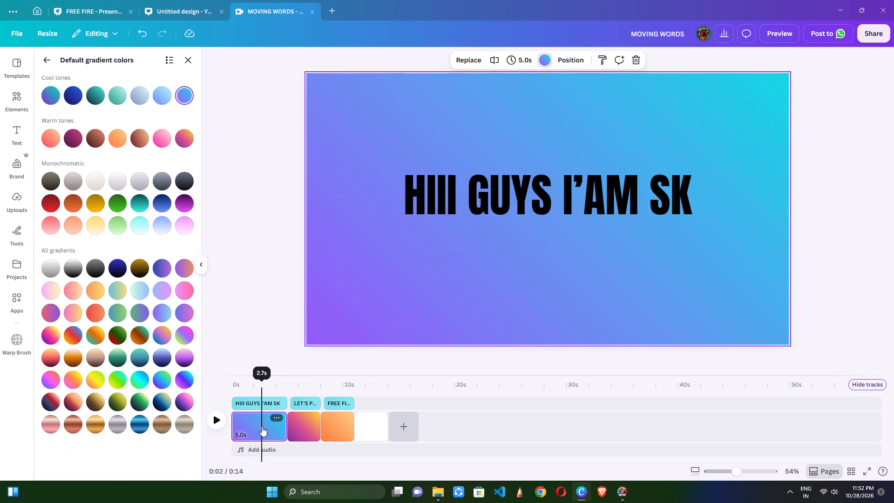
{"action": "left_click", "coordinate": [845, 161]}
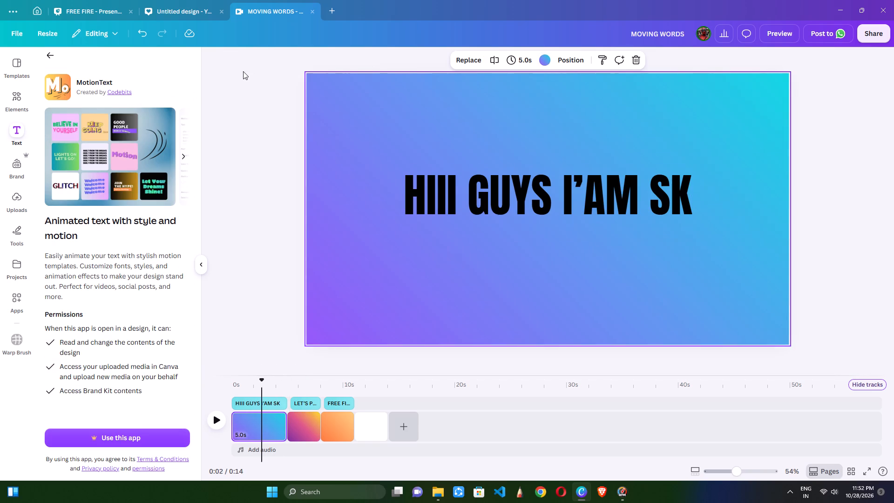
{"action": "left_click", "coordinate": [243, 157]}
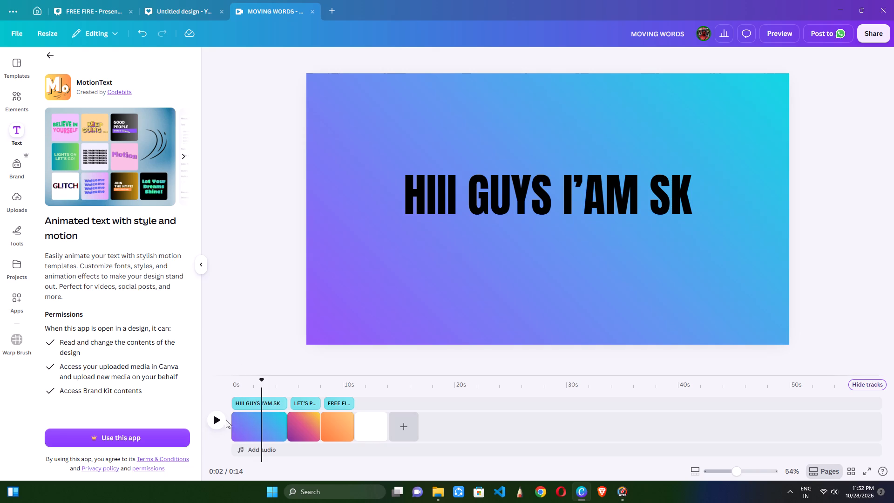
{"action": "left_click_drag", "start_coordinate": [260, 381], "coordinate": [237, 387]}
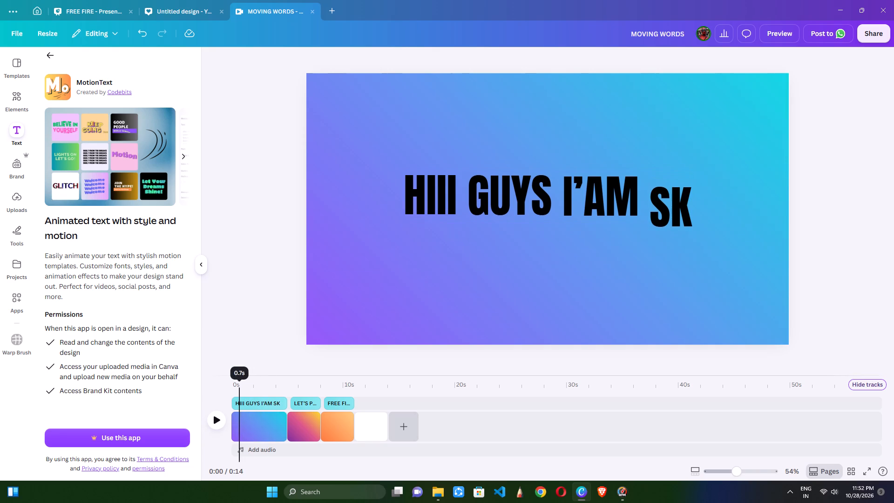
{"action": "left_click_drag", "start_coordinate": [237, 387], "coordinate": [258, 391]}
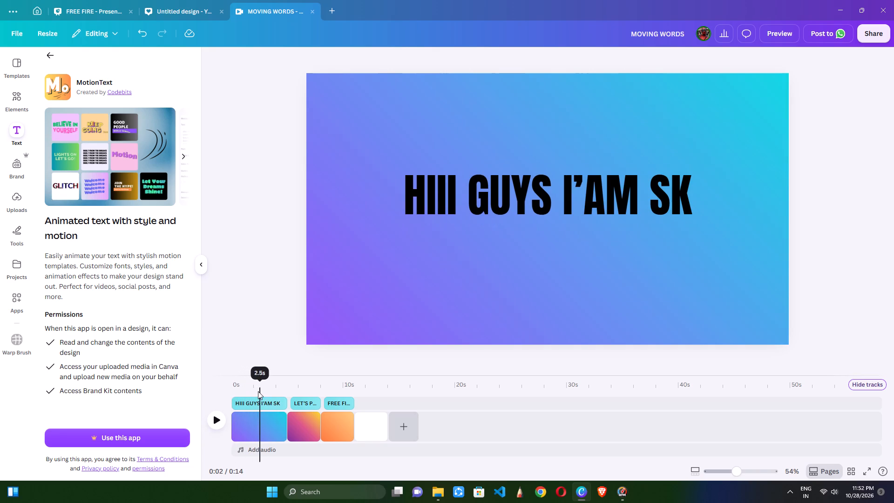
{"action": "left_click_drag", "start_coordinate": [258, 391], "coordinate": [323, 387]}
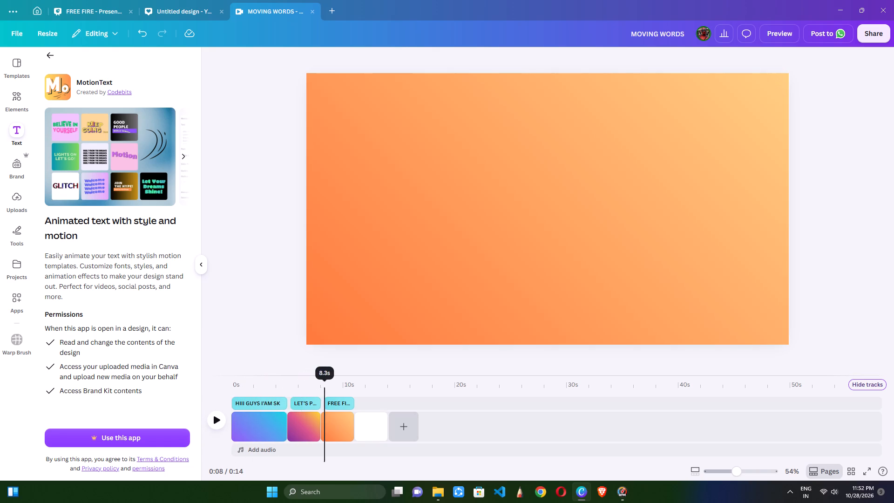
{"action": "left_click_drag", "start_coordinate": [323, 387], "coordinate": [314, 392]}
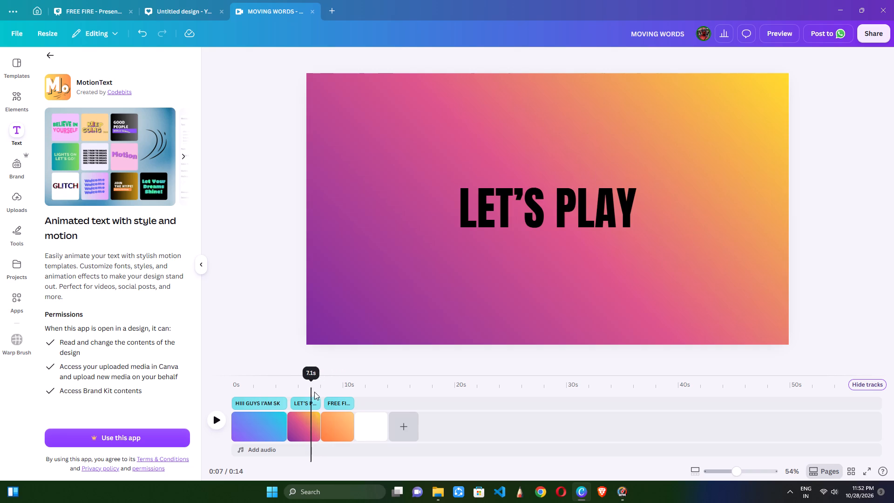
{"action": "left_click_drag", "start_coordinate": [314, 392], "coordinate": [278, 404]}
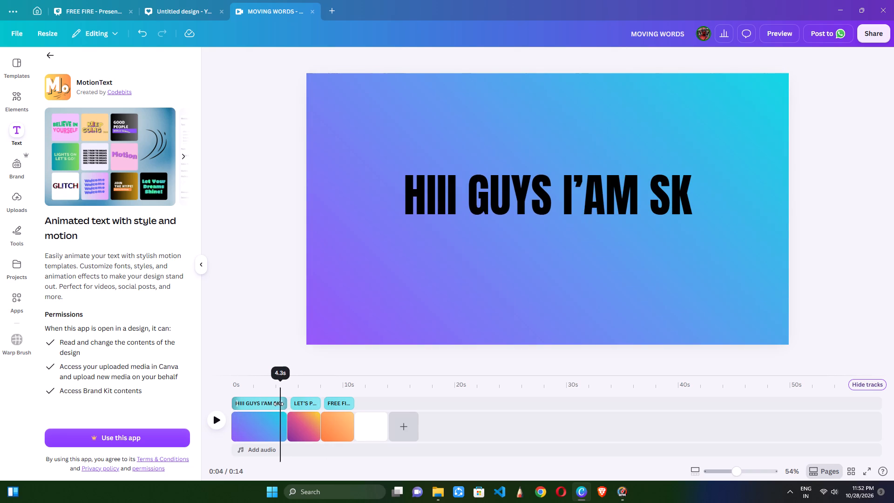
{"action": "left_click_drag", "start_coordinate": [278, 404], "coordinate": [368, 409]}
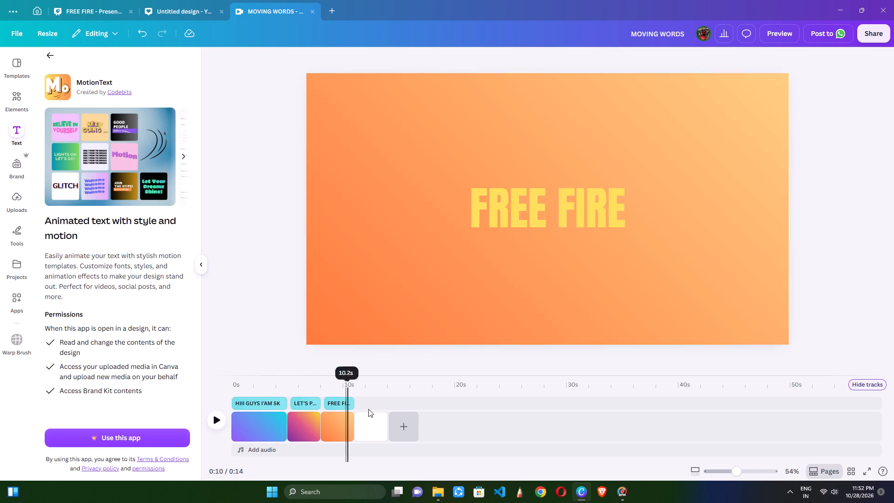
{"action": "left_click_drag", "start_coordinate": [368, 409], "coordinate": [195, 440]}
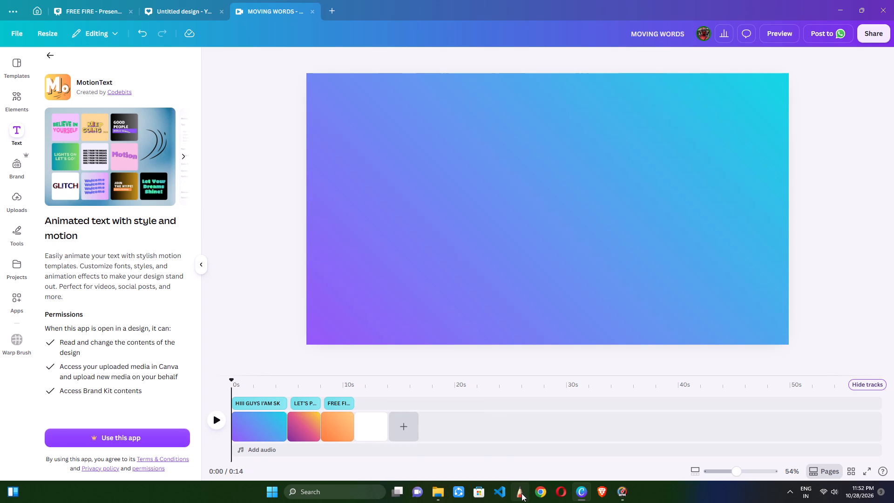
Open the audio library for the video's soundtrack and search it for "text pop".
{"action": "left_click", "coordinate": [248, 450]}
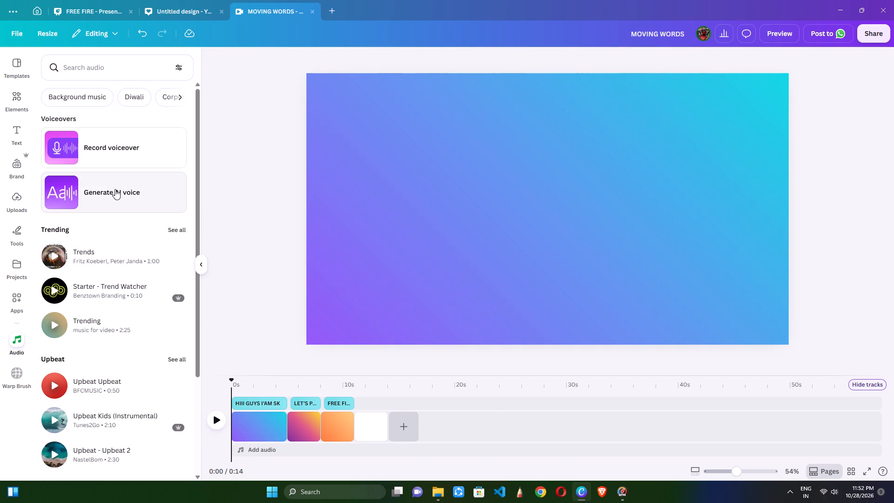
{"action": "left_click", "coordinate": [105, 71]}
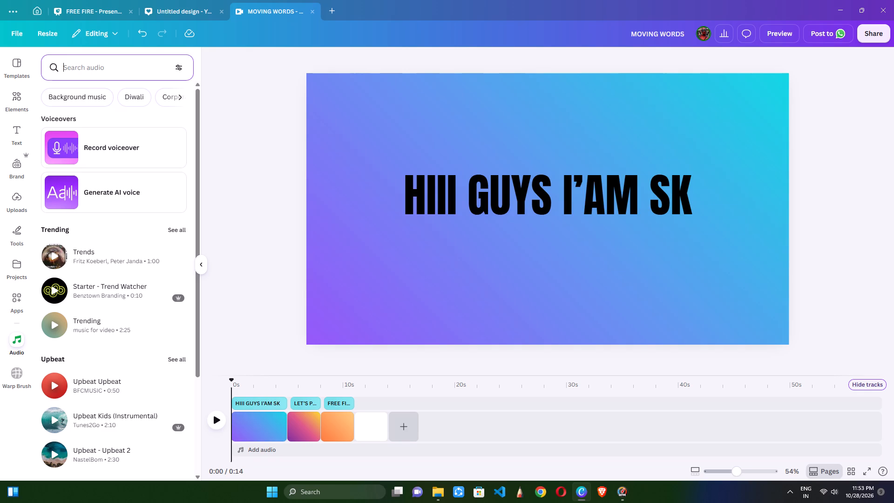
Search the audio library for "text pop" sounds.
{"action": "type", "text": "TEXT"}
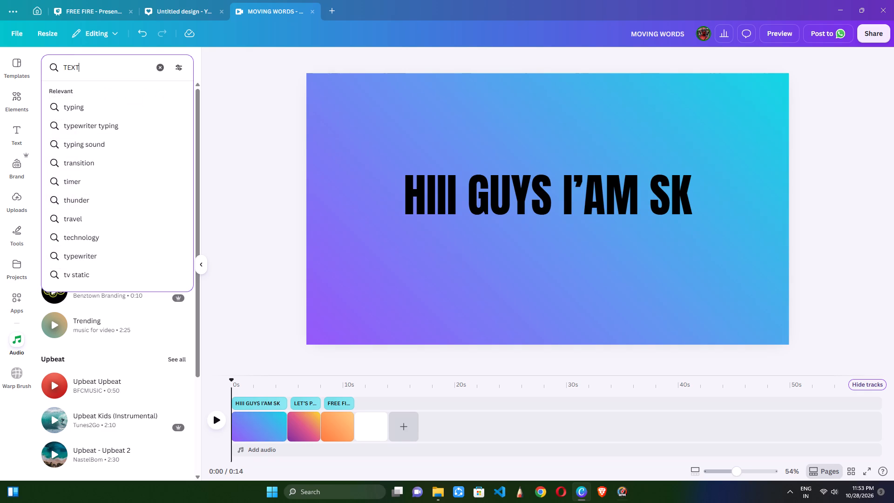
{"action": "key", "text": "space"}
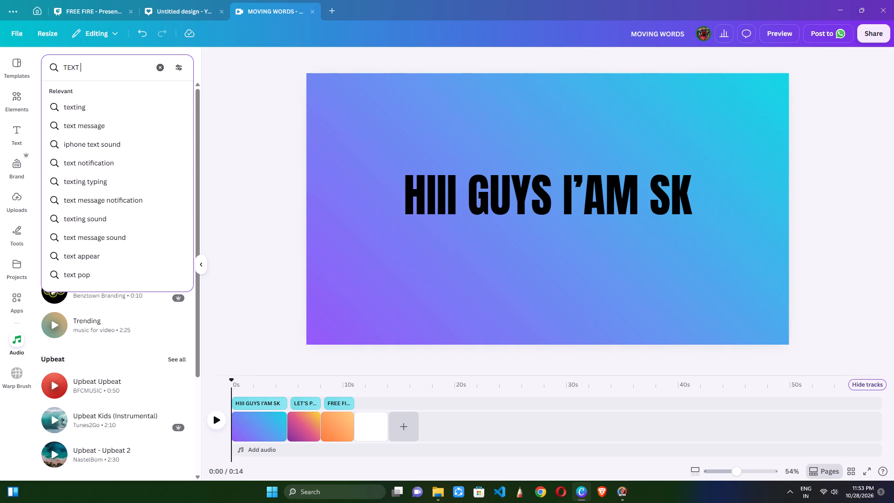
{"action": "left_click", "coordinate": [80, 277]}
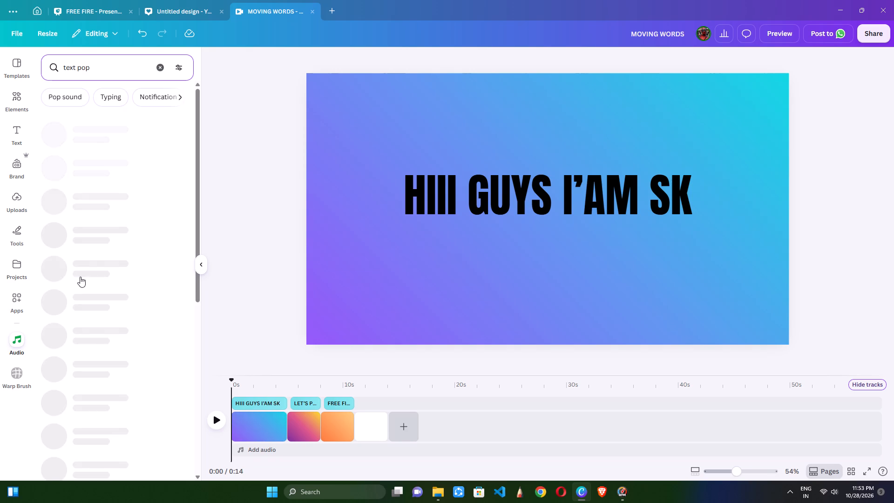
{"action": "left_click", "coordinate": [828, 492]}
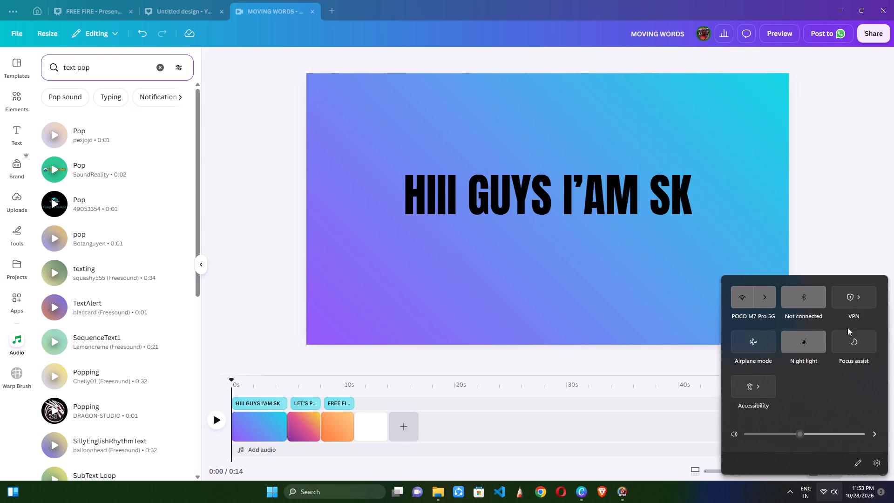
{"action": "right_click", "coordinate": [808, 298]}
Minimize the design editor and the Downloads window, and open Loggy3 from the desktop.
{"action": "left_click", "coordinate": [841, 8]}
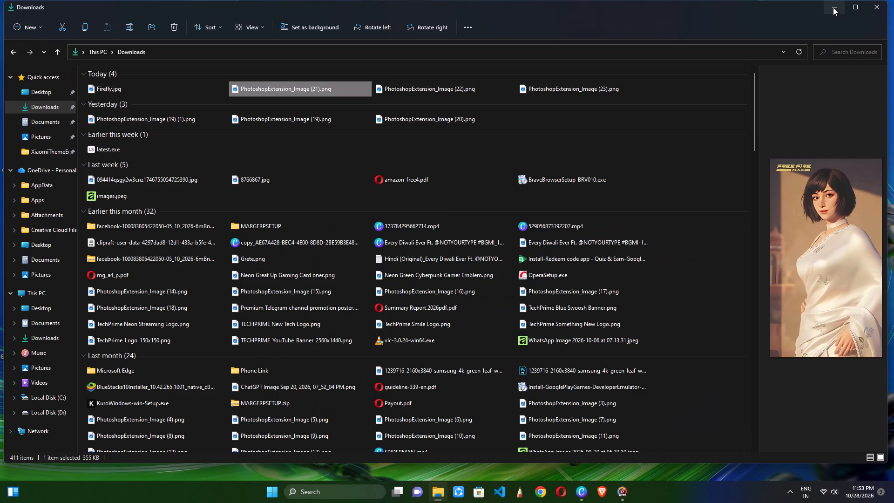
{"action": "left_click", "coordinate": [834, 3]}
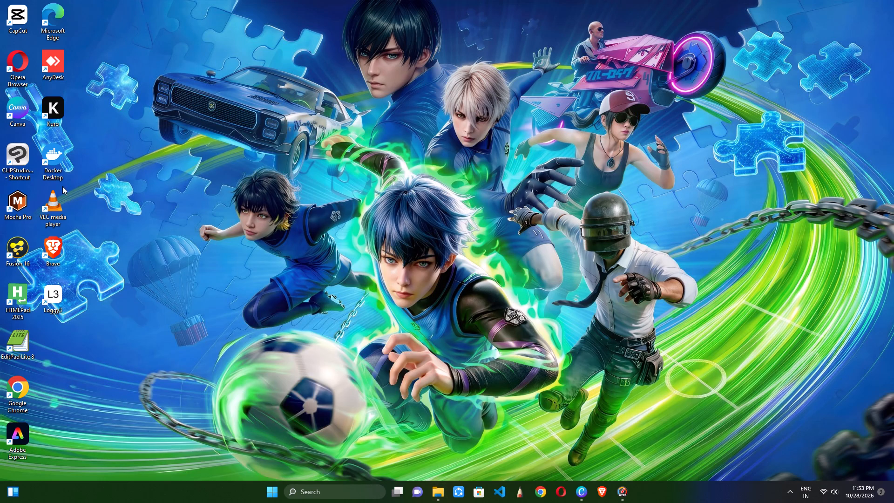
{"action": "double_click", "coordinate": [57, 301]}
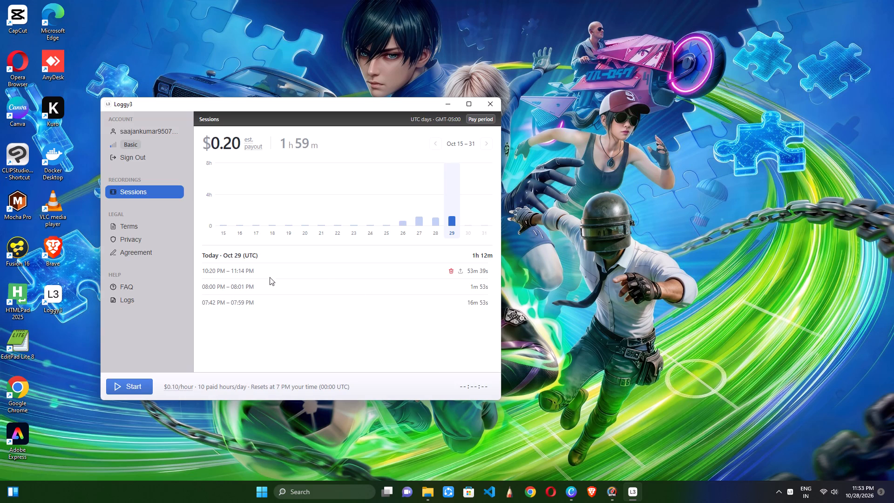
Start a new recording session in Loggy3, minimize it, and return to the Canva video.
{"action": "left_click", "coordinate": [142, 383]}
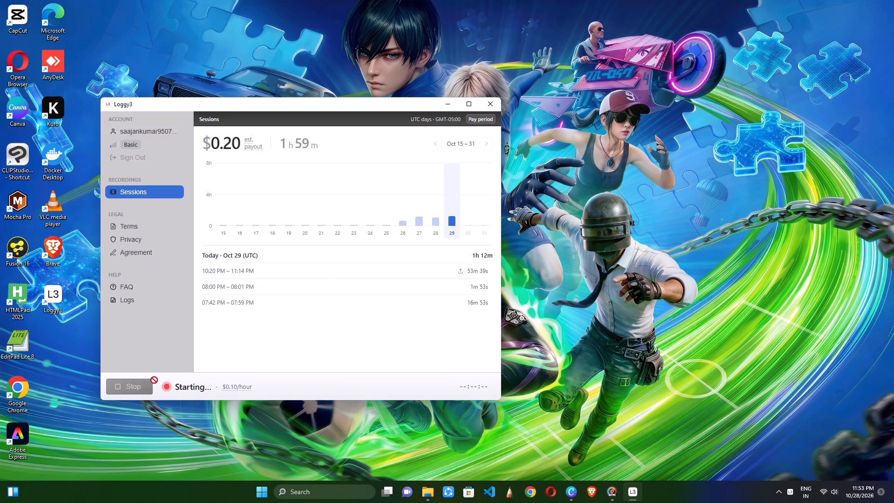
{"action": "left_click", "coordinate": [450, 101]}
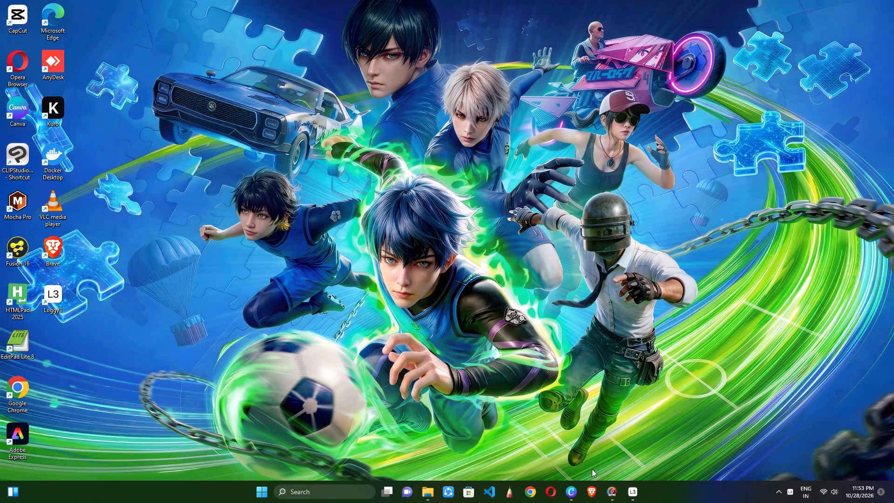
{"action": "left_click", "coordinate": [588, 434]}
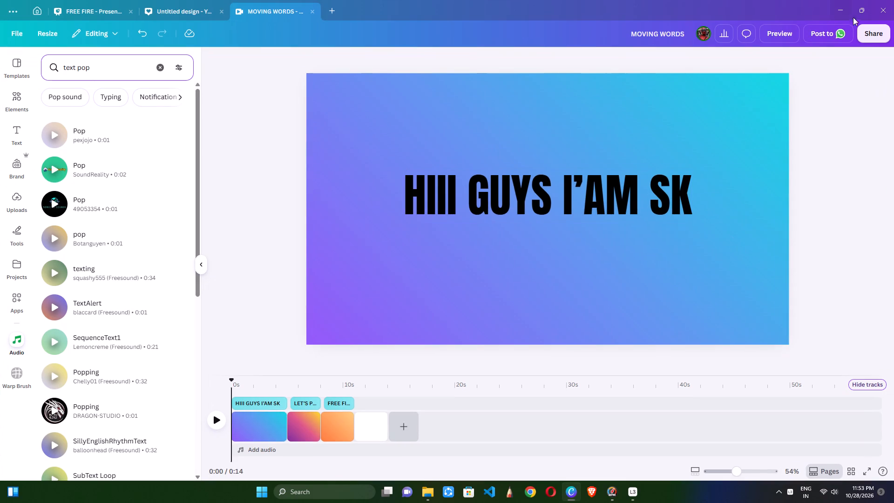
Connect the Mivi DuoPods Blaze earbuds in the Windows Bluetooth device settings and return to Canva.
{"action": "left_click", "coordinate": [824, 490]}
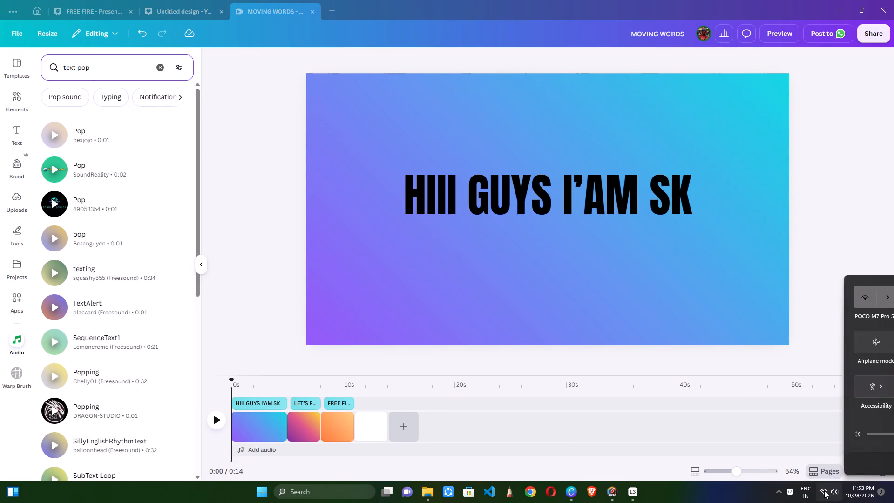
{"action": "right_click", "coordinate": [801, 292]}
{"action": "left_click", "coordinate": [824, 298]}
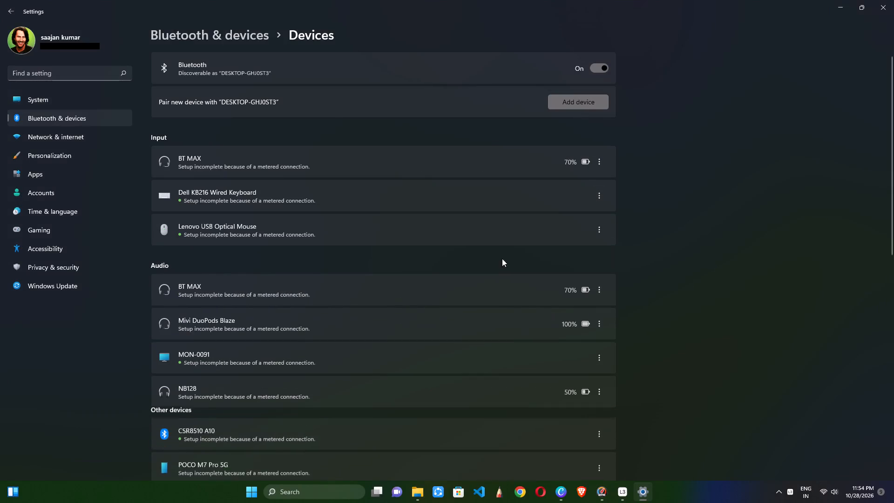
{"action": "left_click", "coordinate": [601, 326]}
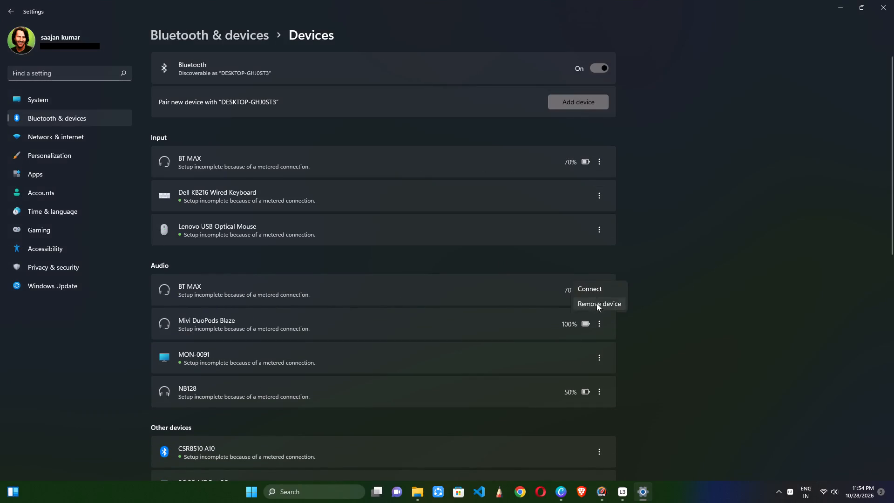
{"action": "left_click", "coordinate": [594, 286]}
{"action": "left_click", "coordinate": [849, 2]}
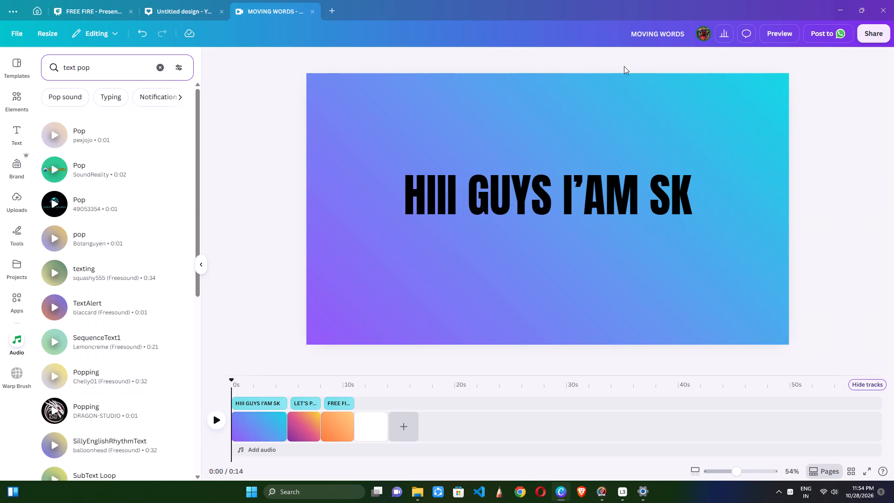
Add the one-second "Pop" sound by pexjojo at the start of the video's audio track.
{"action": "left_click", "coordinate": [81, 141]}
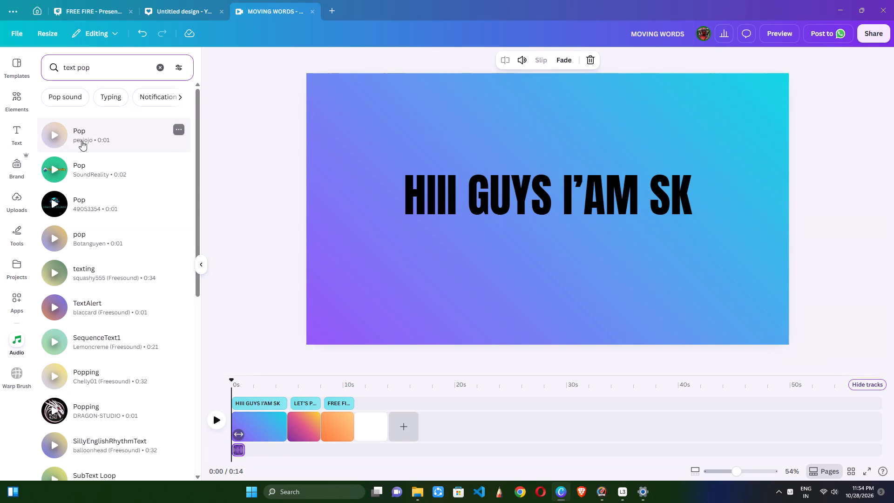
Audition the "text pop" audio results, from the "Pop" sound by pexjojo down to "Popping" by Chelly01.
{"action": "left_click", "coordinate": [54, 130]}
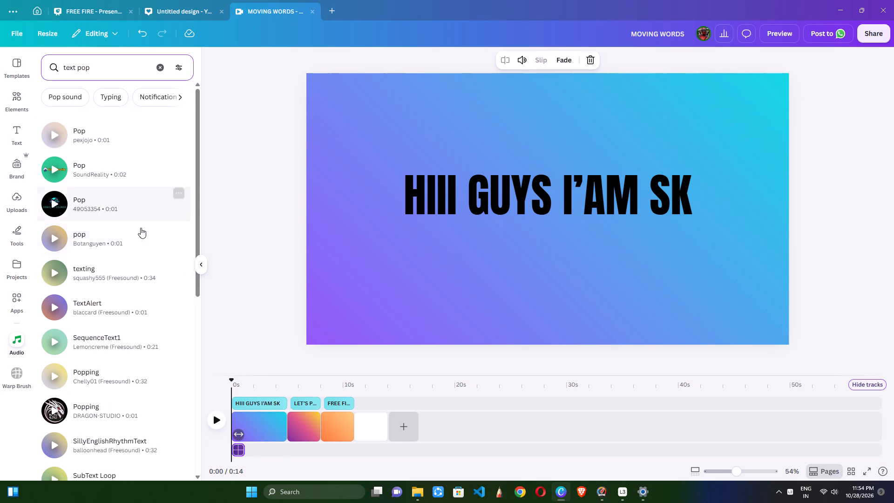
{"action": "left_click", "coordinate": [51, 166]}
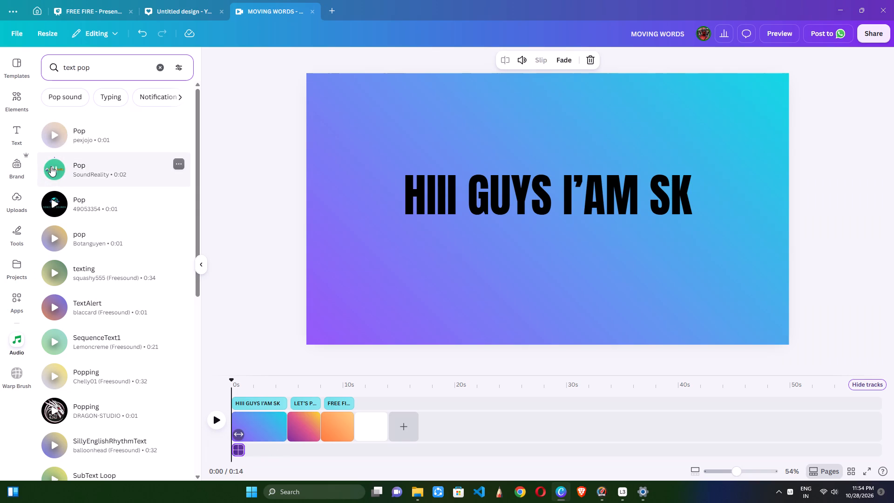
{"action": "left_click", "coordinate": [58, 201]}
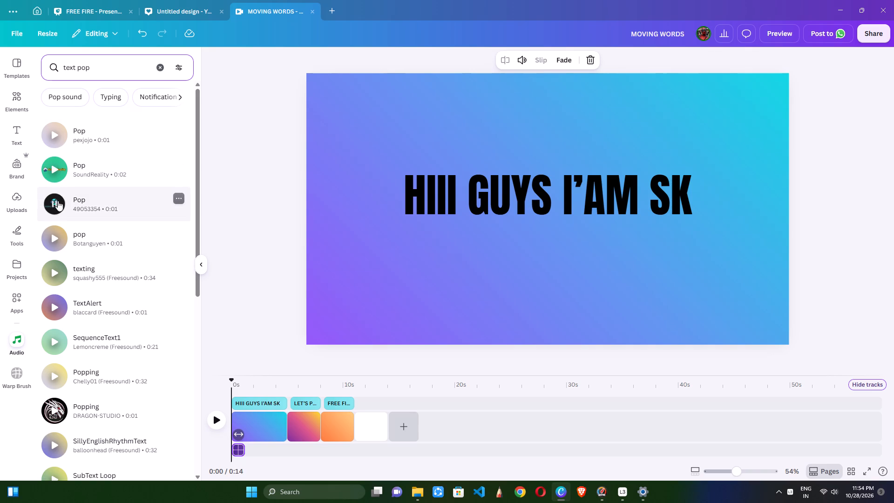
{"action": "left_click", "coordinate": [61, 249]}
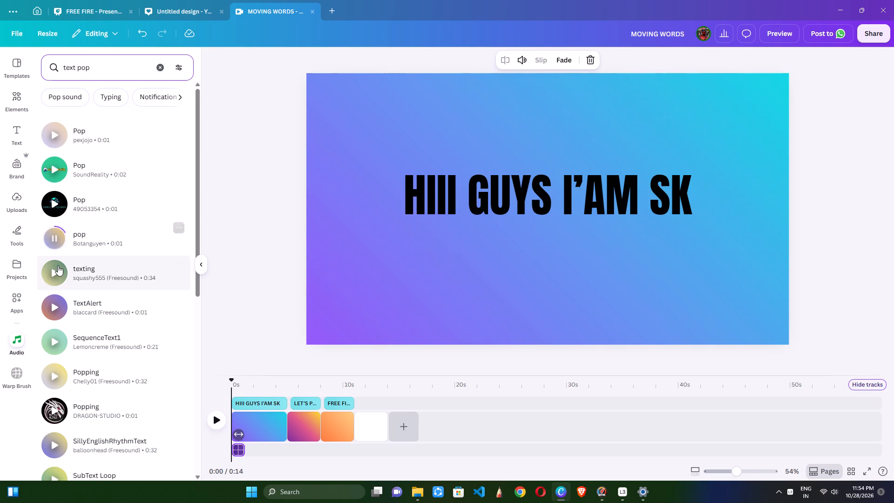
{"action": "left_click", "coordinate": [54, 273]}
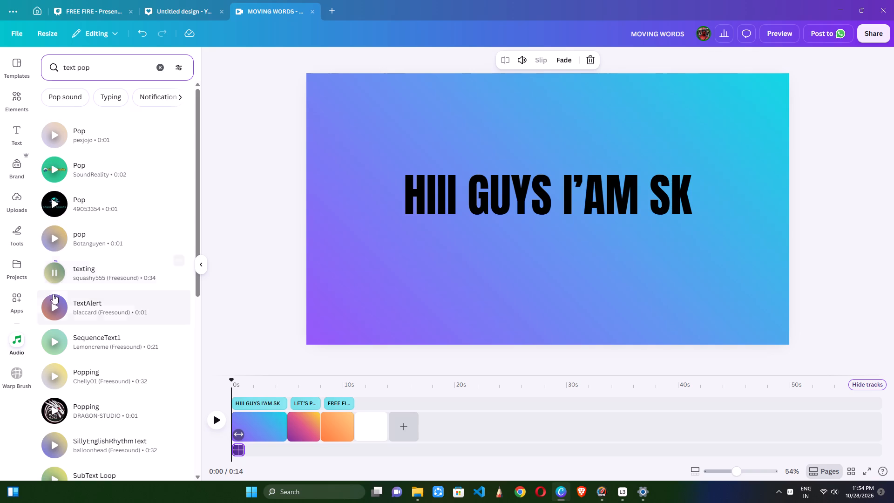
{"action": "left_click", "coordinate": [52, 299]}
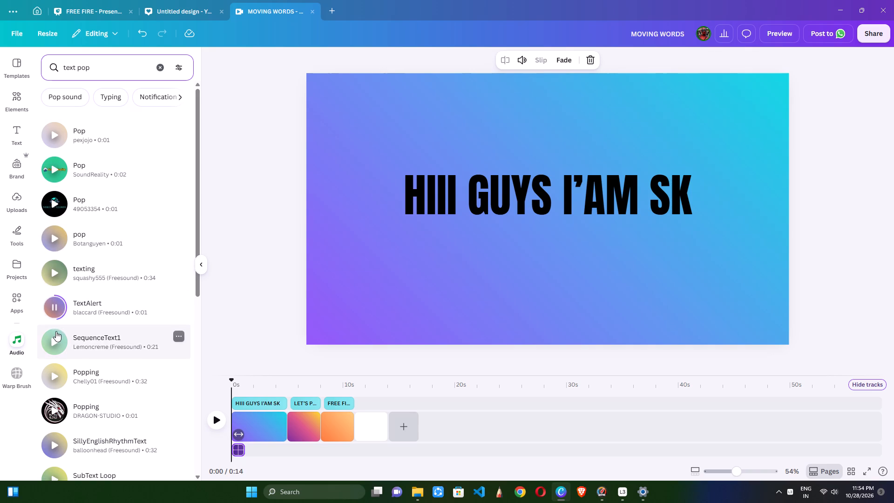
{"action": "left_click", "coordinate": [56, 333]}
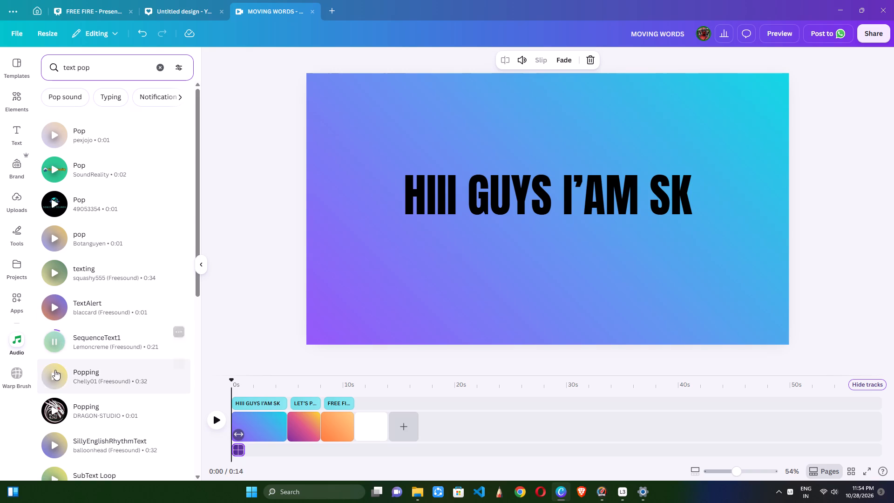
{"action": "left_click", "coordinate": [54, 373]}
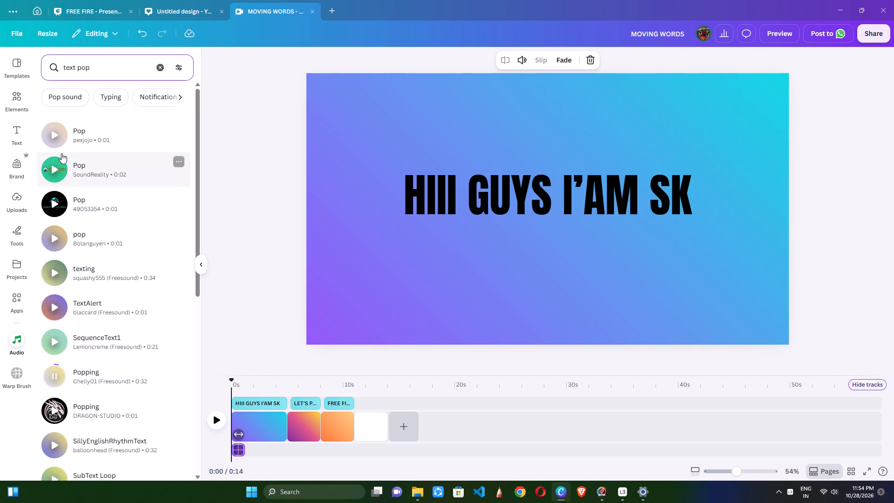
{"action": "left_click", "coordinate": [58, 148]}
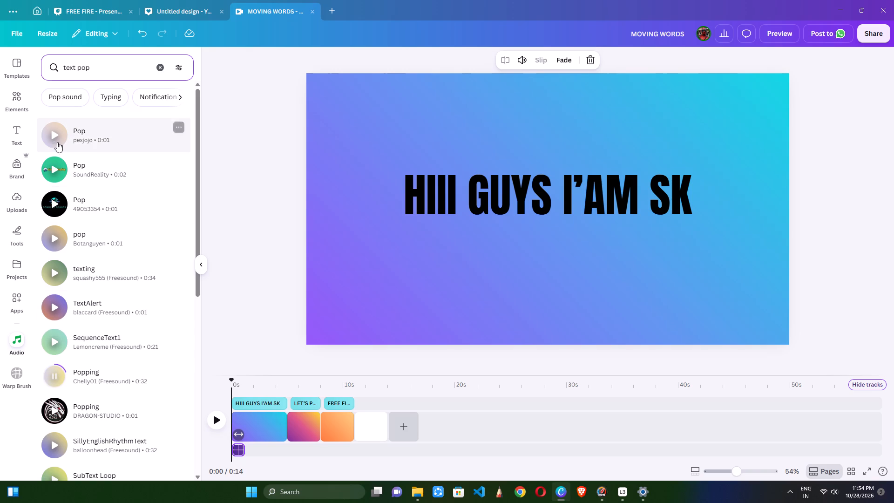
{"action": "left_click", "coordinate": [58, 134]}
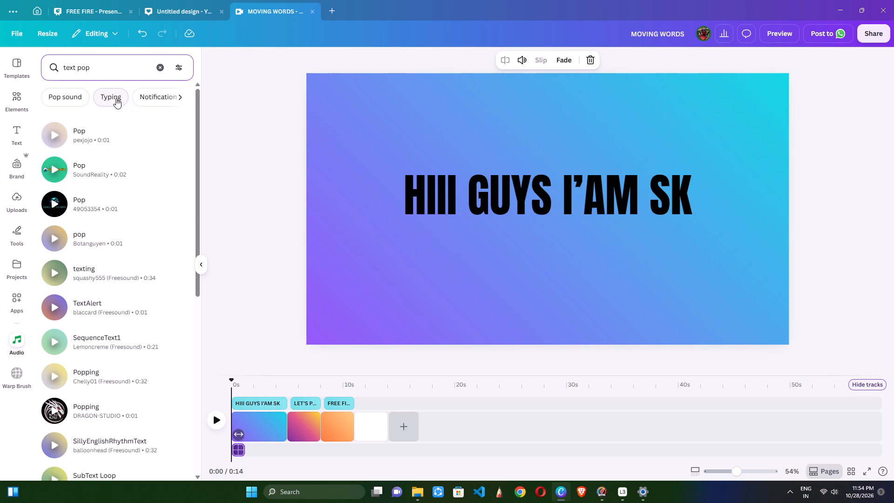
{"action": "left_click", "coordinate": [180, 97]}
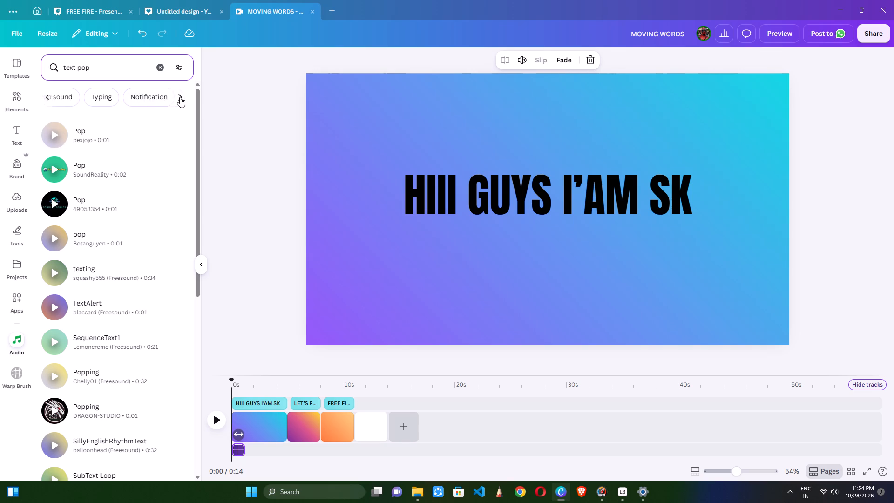
Search the audio library for "MOTION", choose the "logo motion" suggestion, and add the nine-second "Logo" track by AleXZavesa at the video's start.
{"action": "left_click", "coordinate": [122, 71]}
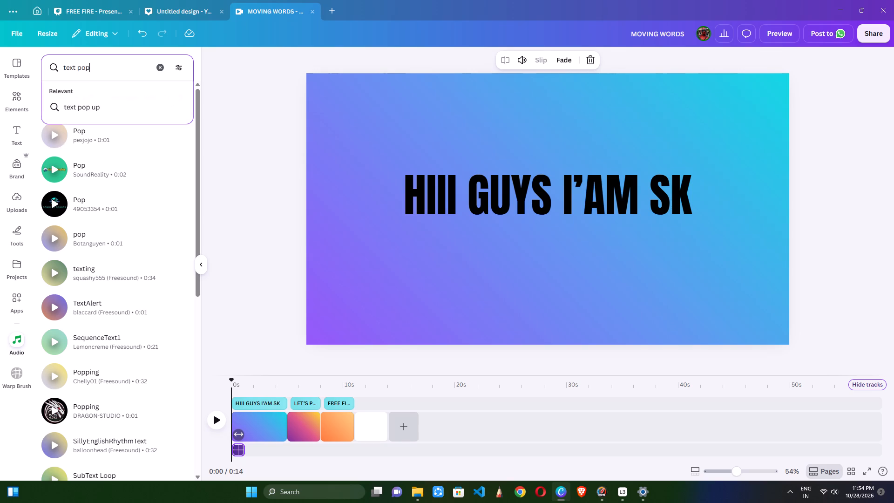
{"action": "key", "text": "BackSpace"}
{"action": "key", "text": "BackSpace"}
{"action": "key", "text": "BackSpace"}
{"action": "key", "text": "BackSpace"}
{"action": "key", "text": "BackSpace"}
{"action": "key", "text": "BackSpace"}
{"action": "key", "text": "BackSpace"}
{"action": "key", "text": "BackSpace"}
{"action": "key", "text": "BackSpace"}
{"action": "key", "text": "BackSpace"}
{"action": "key", "text": "BackSpace"}
{"action": "key", "text": "BackSpace"}
{"action": "key", "text": "BackSpace"}
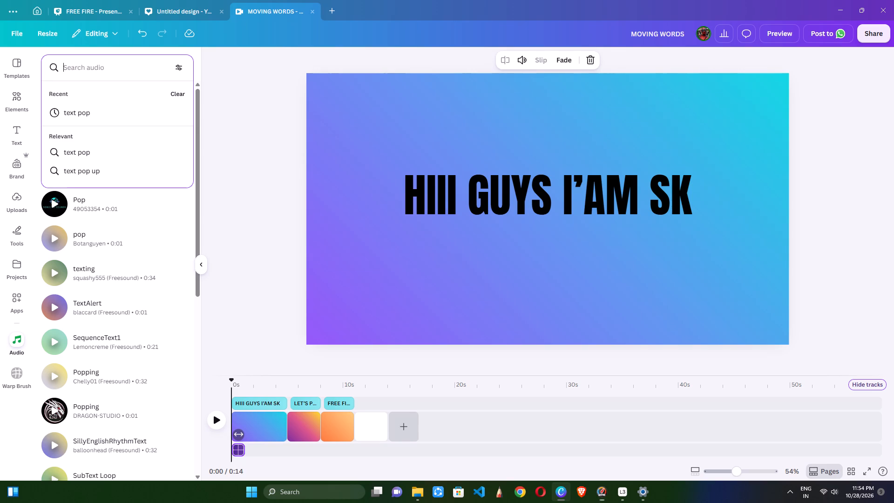
{"action": "type", "text": "MOTION"}
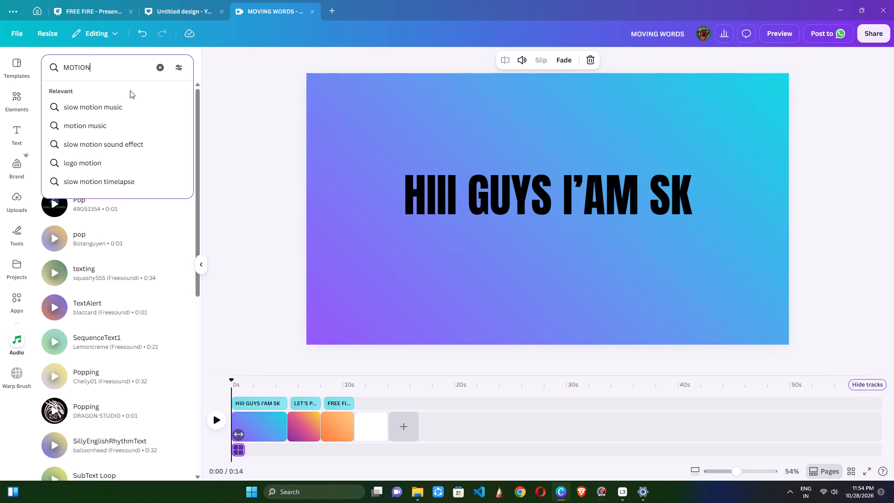
{"action": "left_click", "coordinate": [109, 161]}
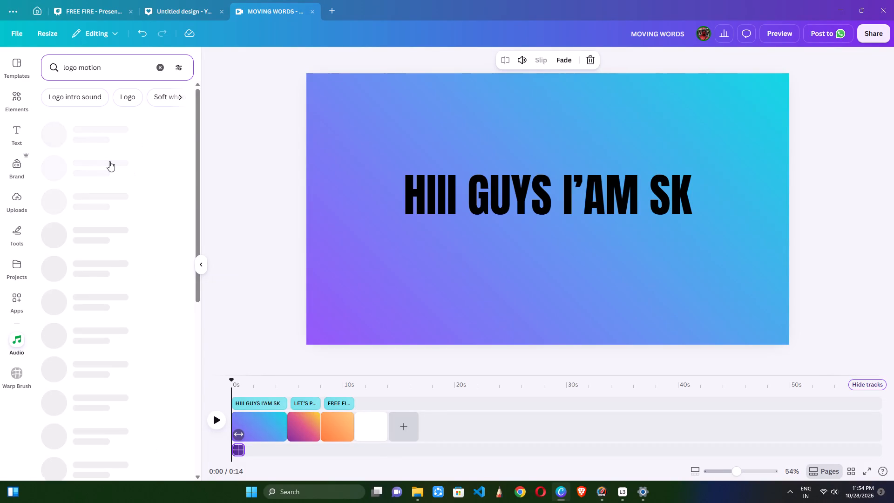
{"action": "left_click", "coordinate": [88, 134]}
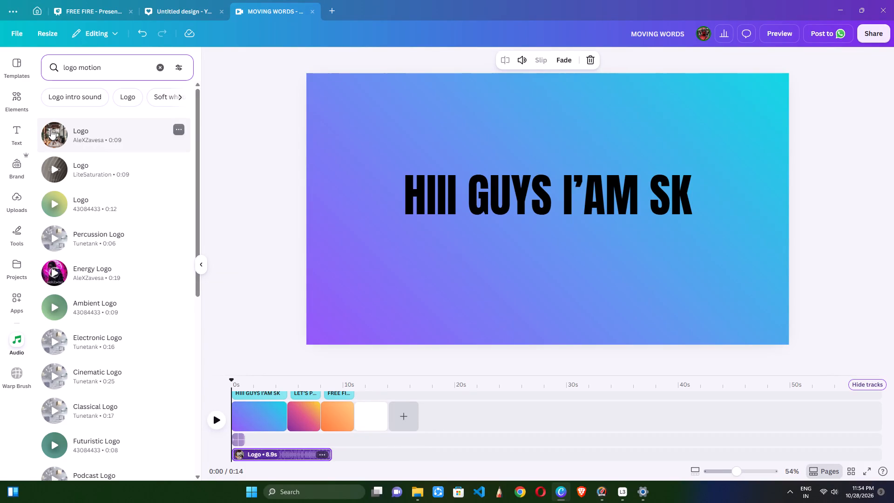
Audition the "logo motion" results, including the "Logo" tracks, "Energy Logo", "Percussion Logo", "Ambient Logo" and "Futuristic Logo".
{"action": "left_click", "coordinate": [51, 129]}
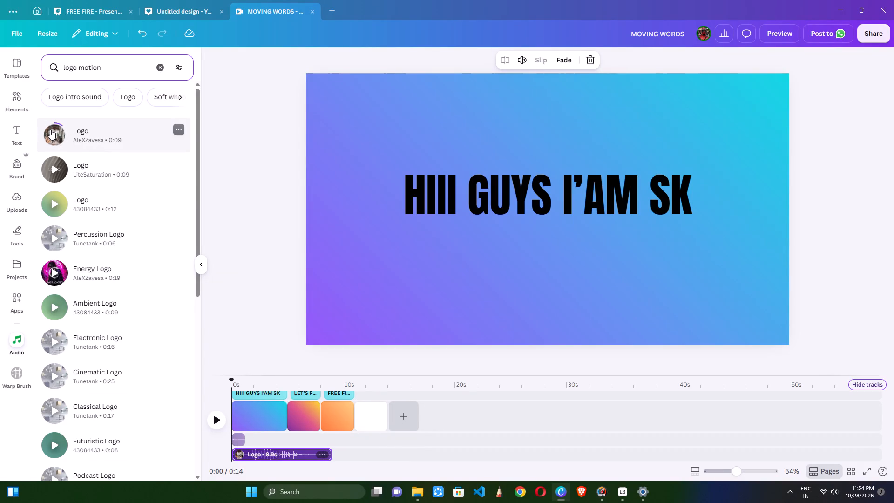
{"action": "left_click", "coordinate": [55, 165]}
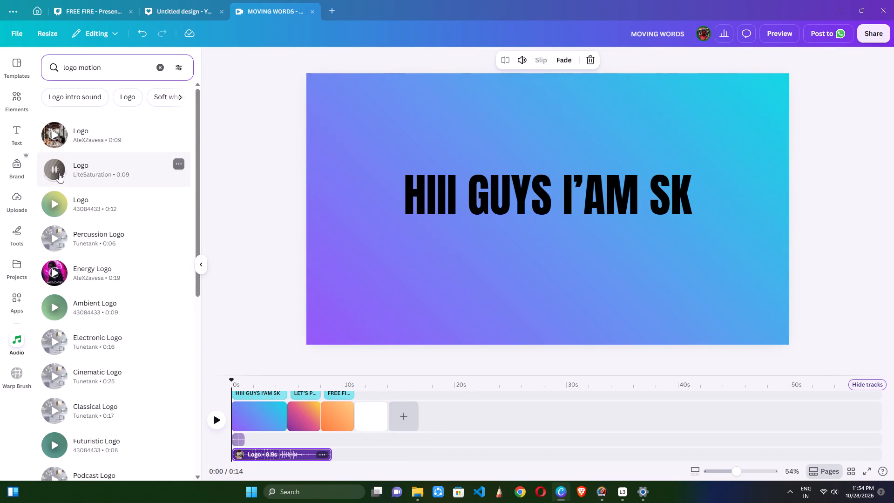
{"action": "left_click", "coordinate": [60, 203]}
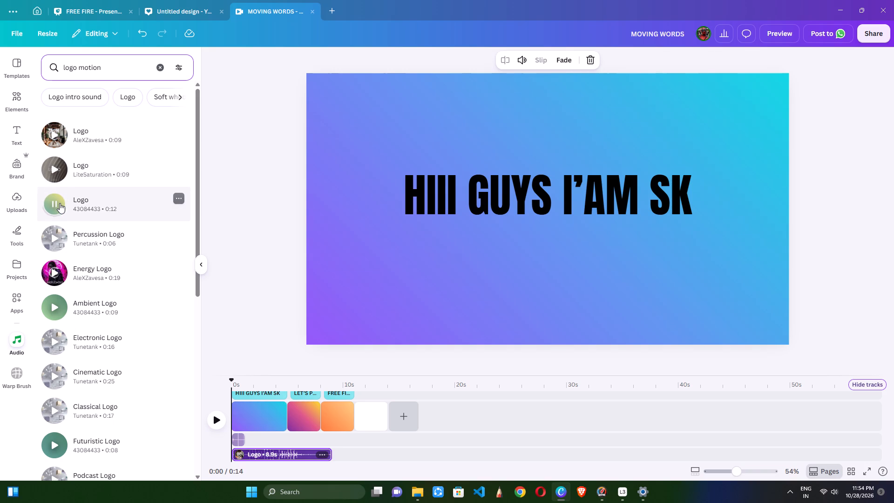
{"action": "left_click", "coordinate": [60, 265]}
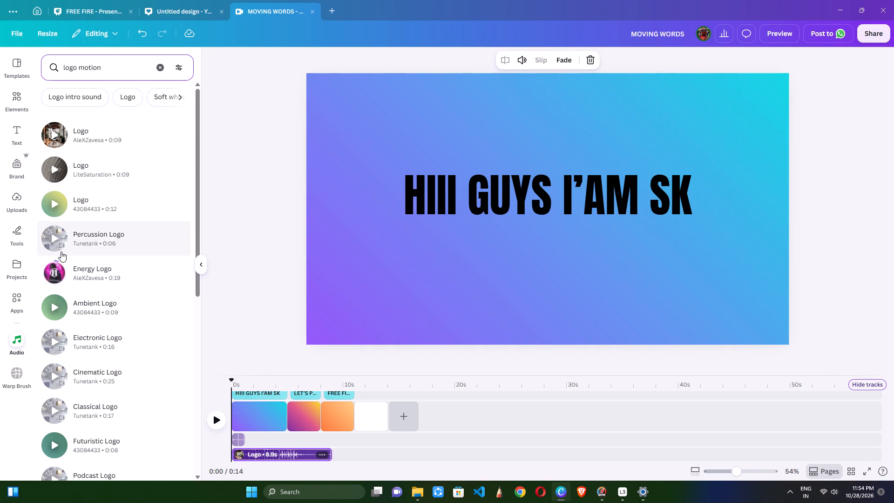
{"action": "left_click", "coordinate": [61, 250]}
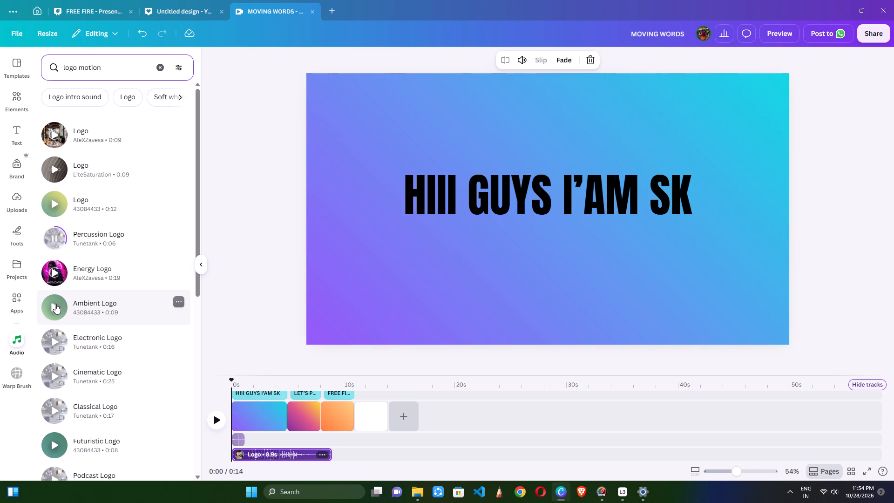
{"action": "left_click", "coordinate": [56, 304]}
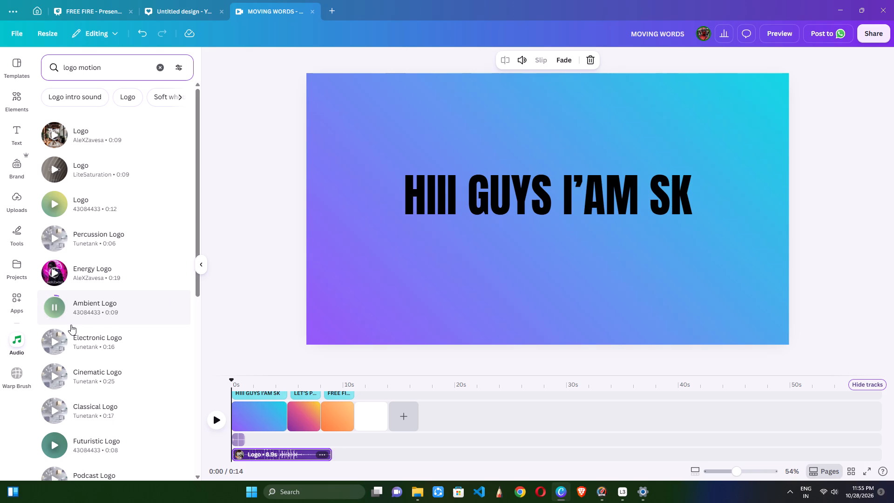
{"action": "scroll", "coordinate": [68, 340], "scroll_direction": "down", "scroll_amount": 1}
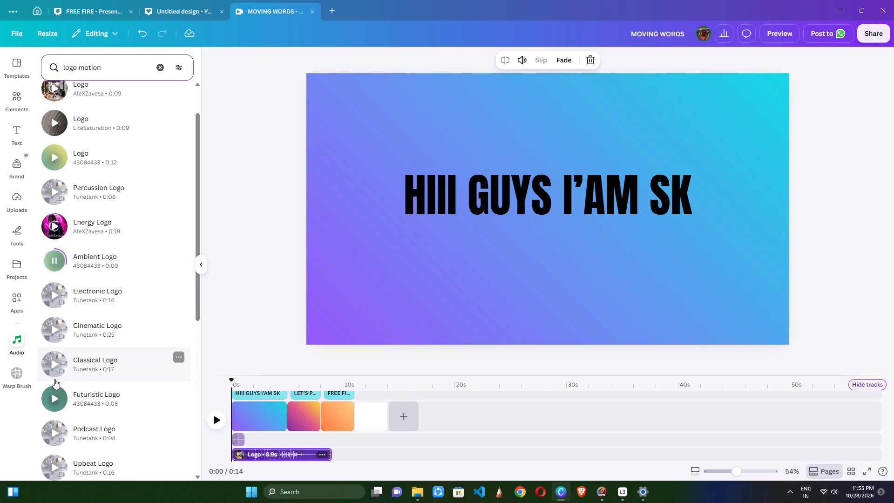
{"action": "left_click", "coordinate": [59, 385]}
{"action": "left_click", "coordinate": [59, 400]}
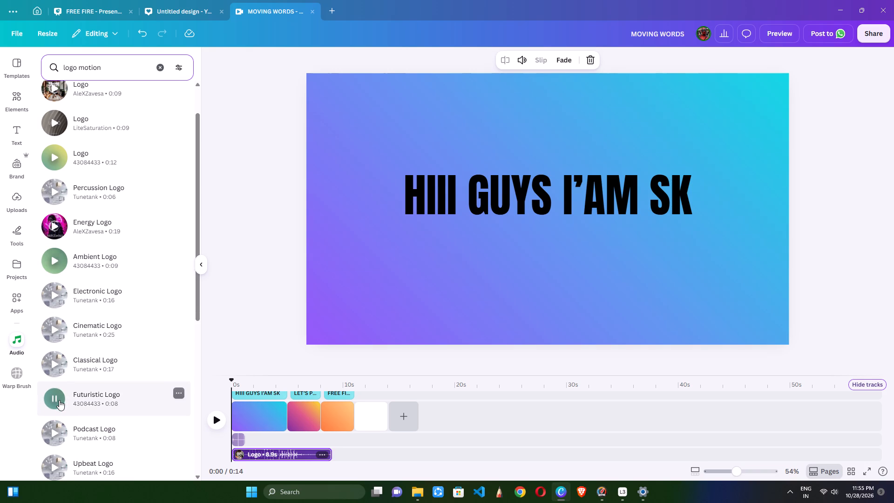
{"action": "left_click", "coordinate": [59, 400]}
Search the audio library for "TROP" and audition the drop sounds from "Duffle Bag Drop 2" through "Radio Drop".
{"action": "left_click", "coordinate": [161, 72]}
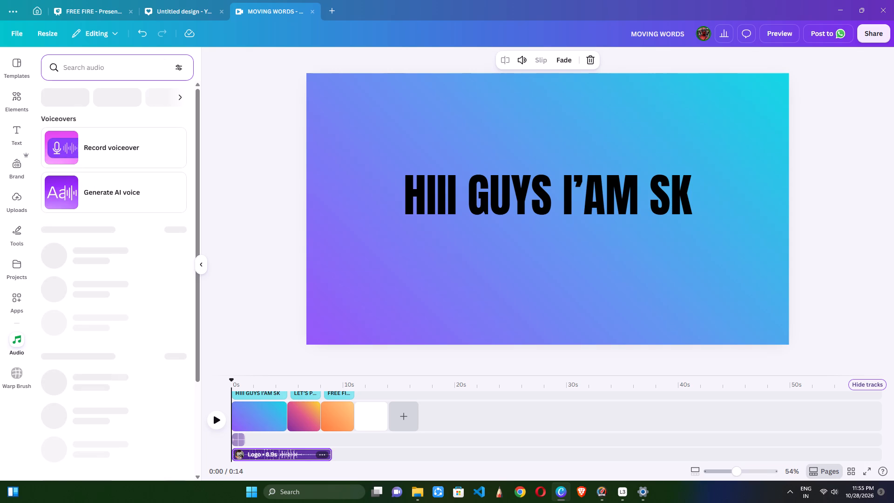
{"action": "type", "text": "TROP"}
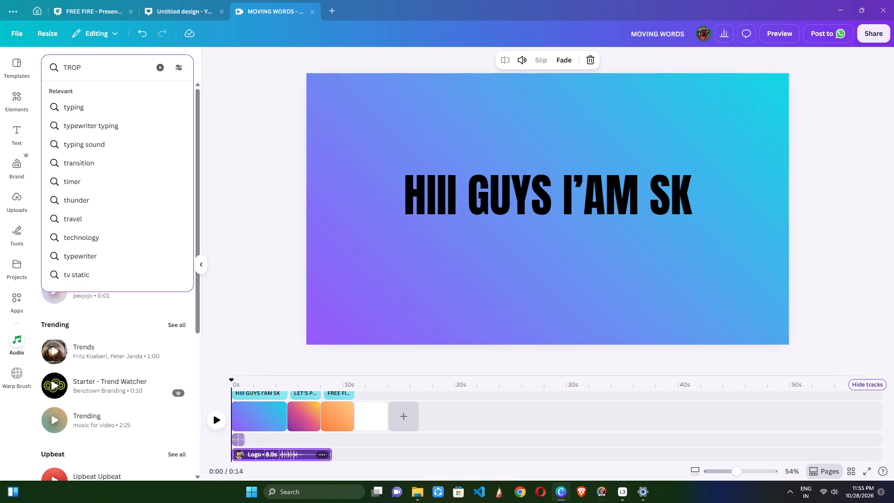
{"action": "key", "text": "Return"}
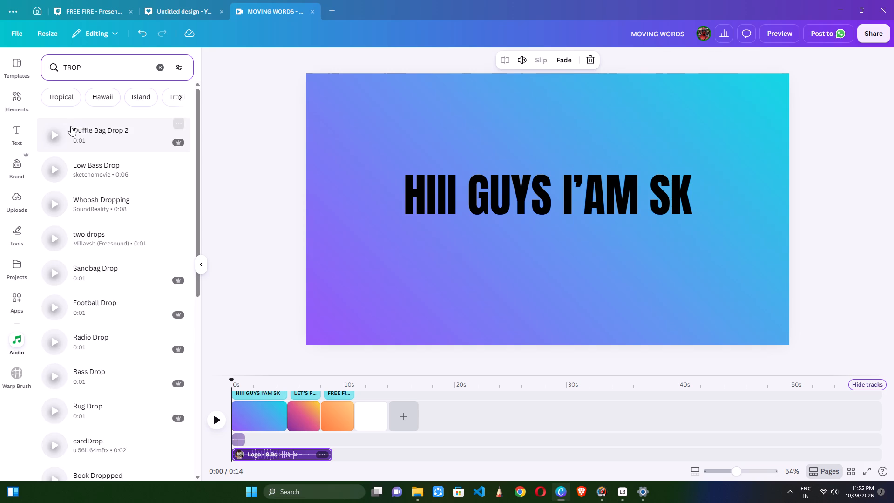
{"action": "left_click", "coordinate": [53, 135]}
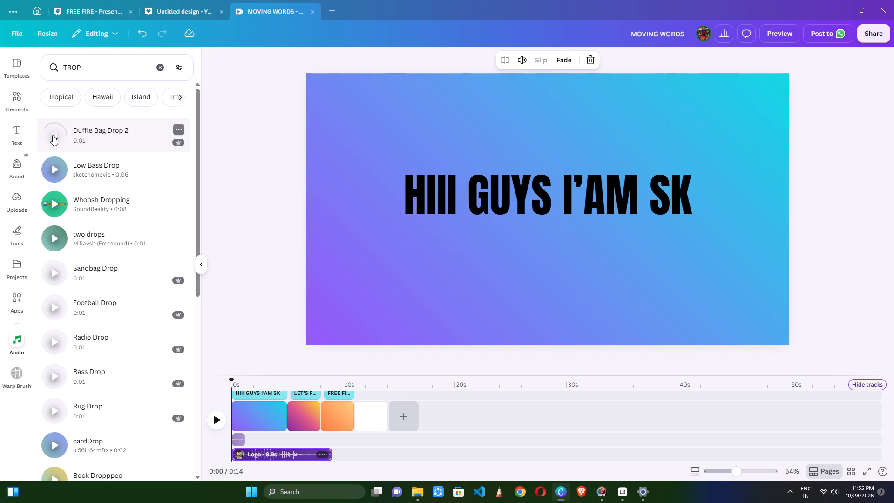
{"action": "left_click", "coordinate": [57, 164]}
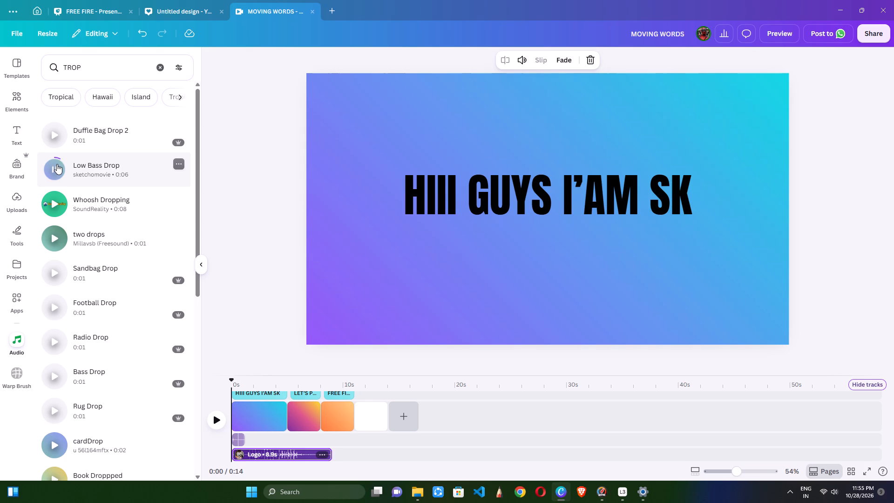
{"action": "left_click", "coordinate": [60, 204]}
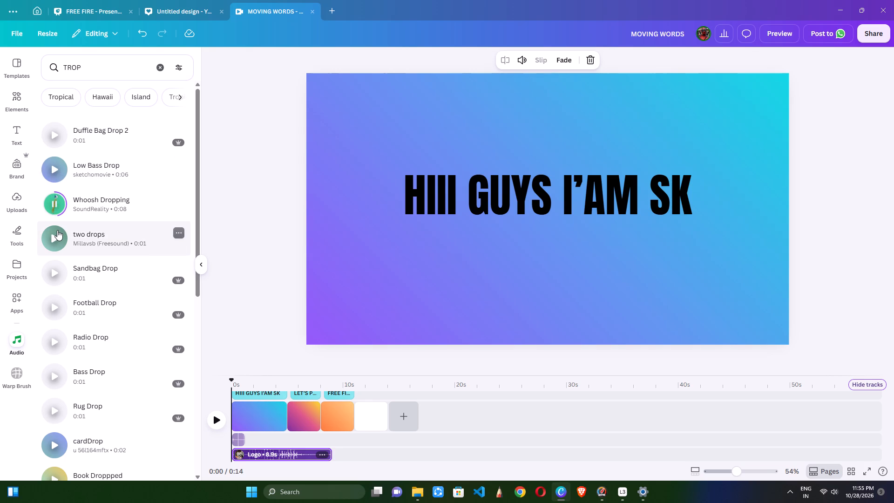
{"action": "left_click", "coordinate": [55, 232]}
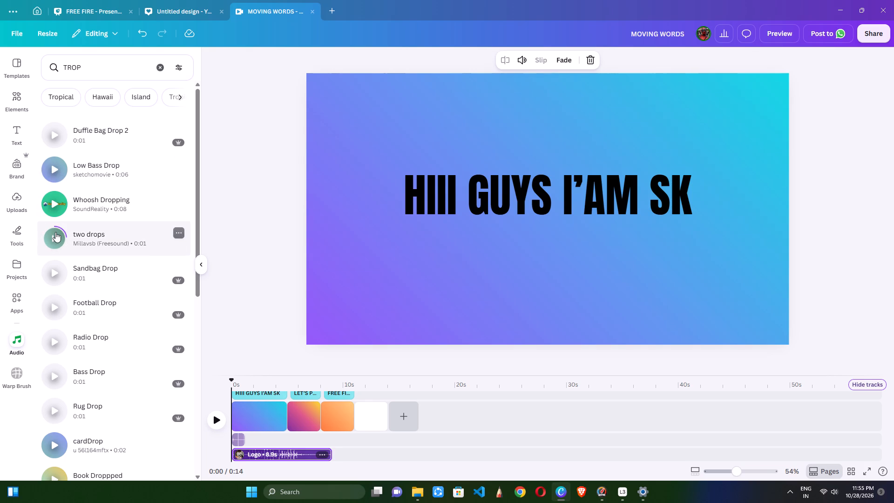
{"action": "left_click", "coordinate": [54, 264]}
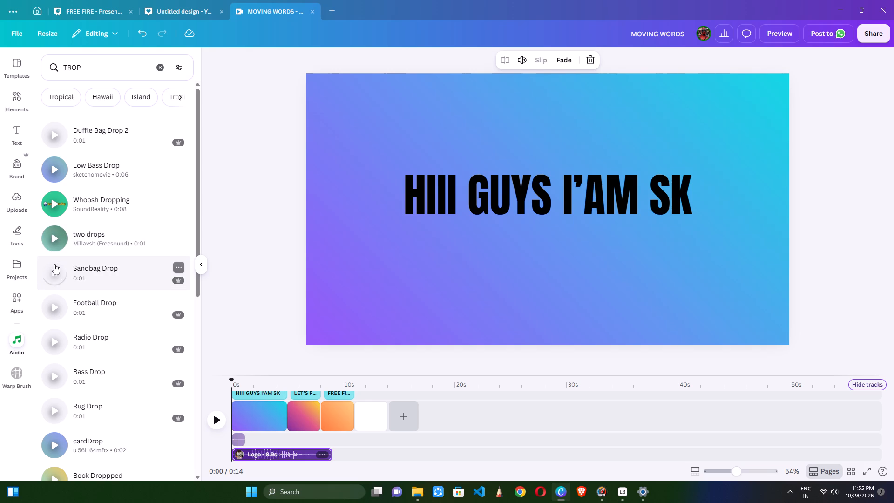
{"action": "left_click", "coordinate": [51, 302]}
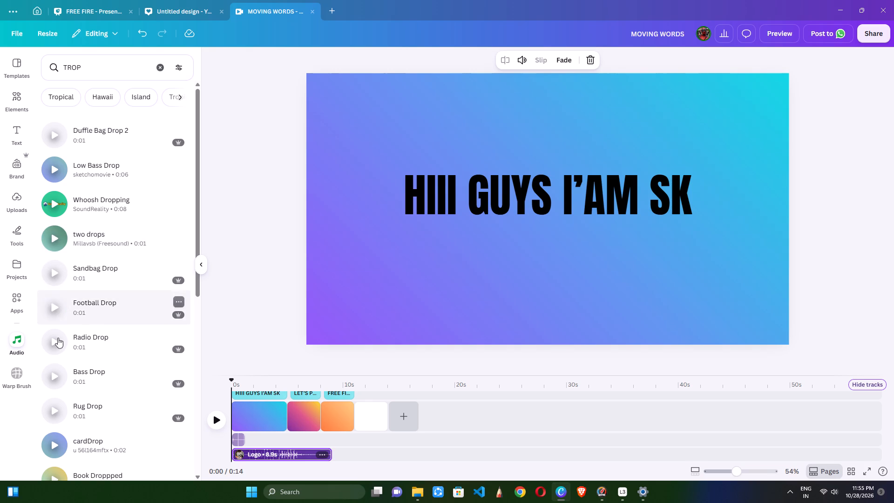
{"action": "left_click", "coordinate": [58, 346]}
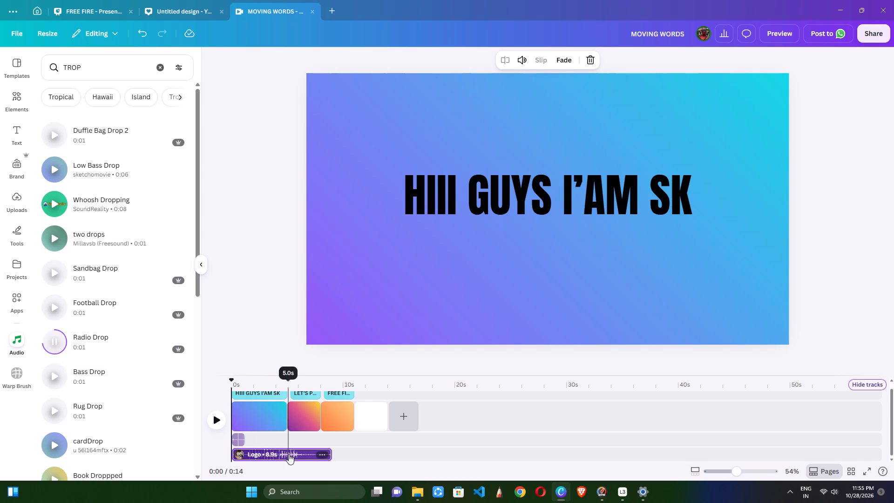
Delete the 8.9-second "Logo" audio track from the timeline.
{"action": "left_click", "coordinate": [289, 454]}
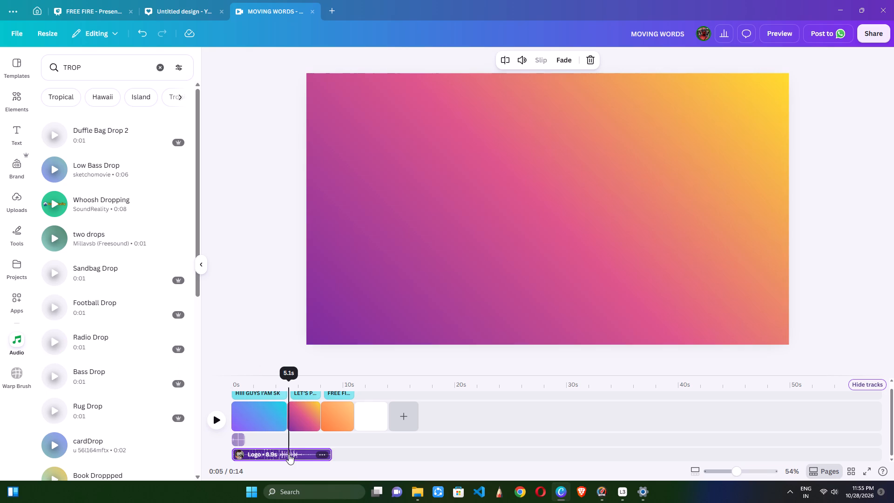
{"action": "left_click", "coordinate": [591, 59]}
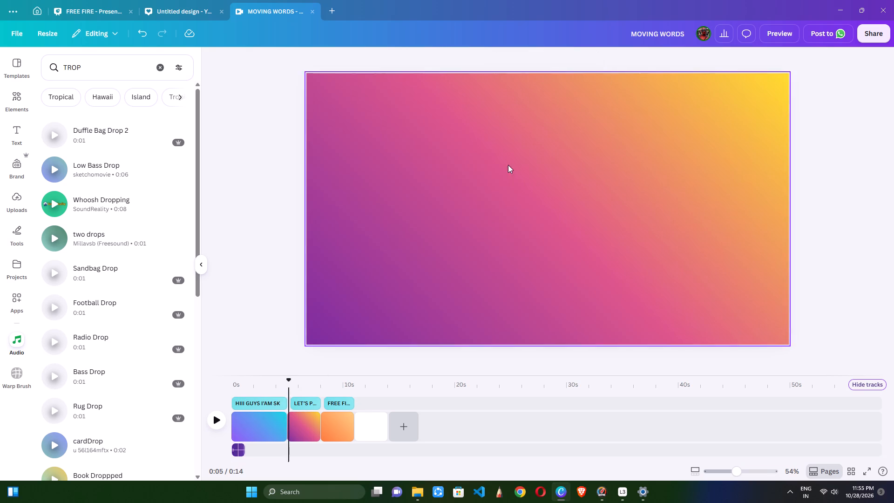
Move the short sound clip from the video's start to the transition between the greeting and "LET'S PLAY" pages.
{"action": "scroll", "coordinate": [332, 418], "scroll_direction": "up", "scroll_amount": 3}
{"action": "left_click", "coordinate": [242, 451]}
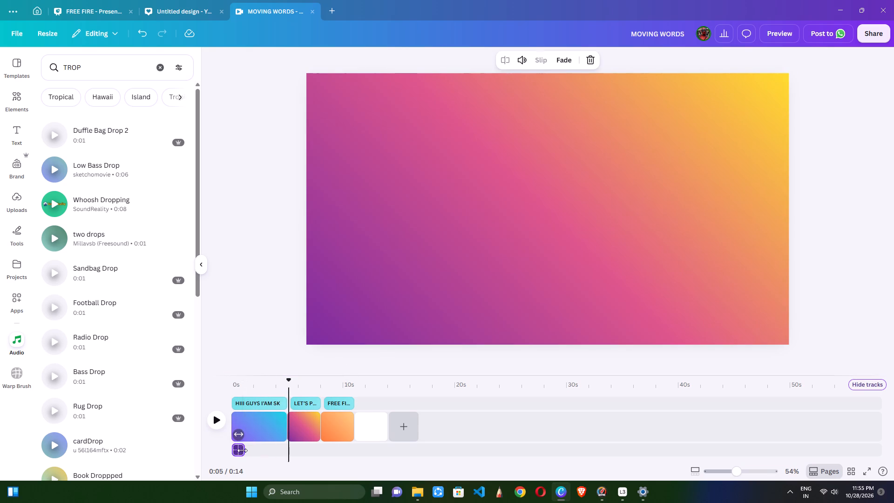
{"action": "left_click_drag", "start_coordinate": [236, 454], "coordinate": [264, 451]}
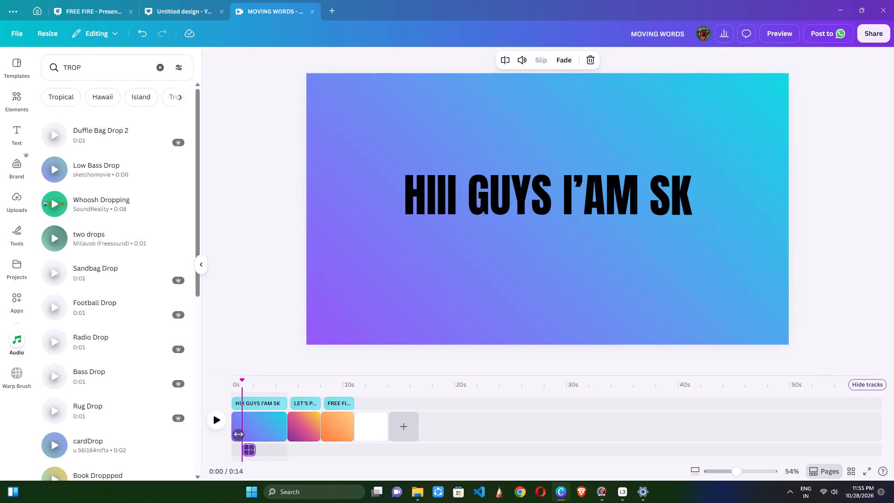
{"action": "left_click_drag", "start_coordinate": [264, 451], "coordinate": [284, 448]}
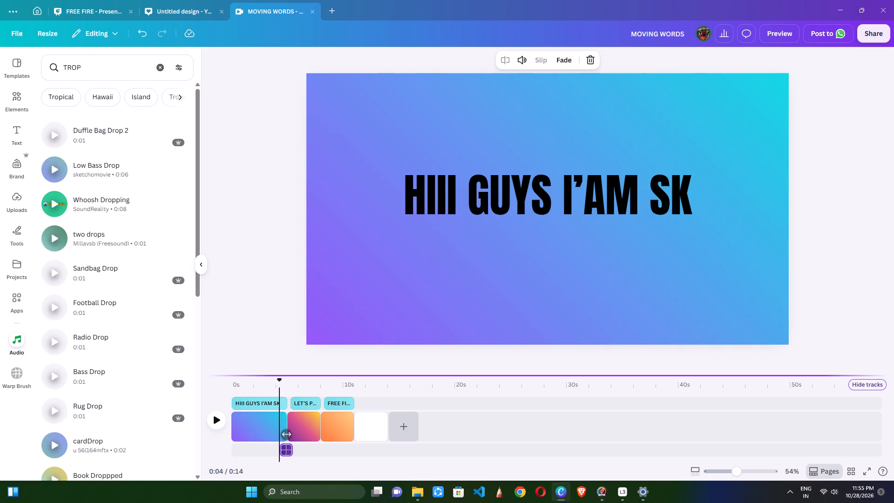
{"action": "left_click_drag", "start_coordinate": [279, 381], "coordinate": [200, 400]}
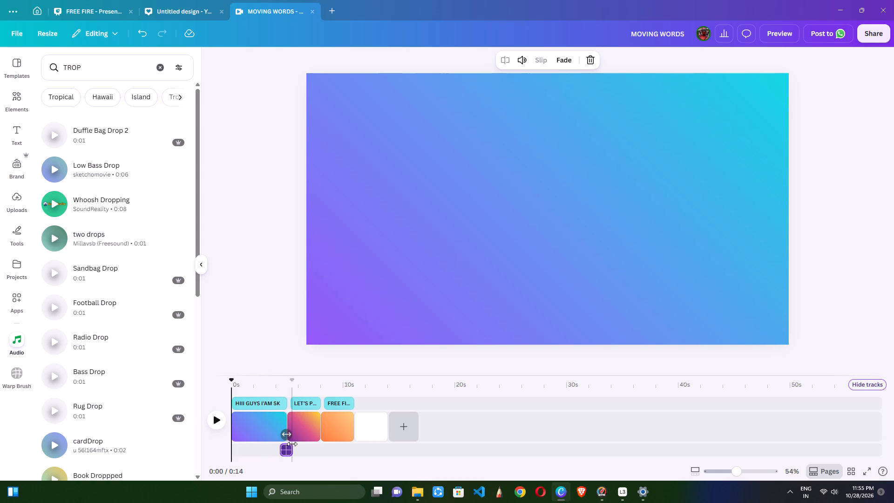
Duplicate the short sound clip and place the copy at the transition between the "LET'S PLAY" and "FREE FIRE" pages.
{"action": "left_click", "coordinate": [287, 451]}
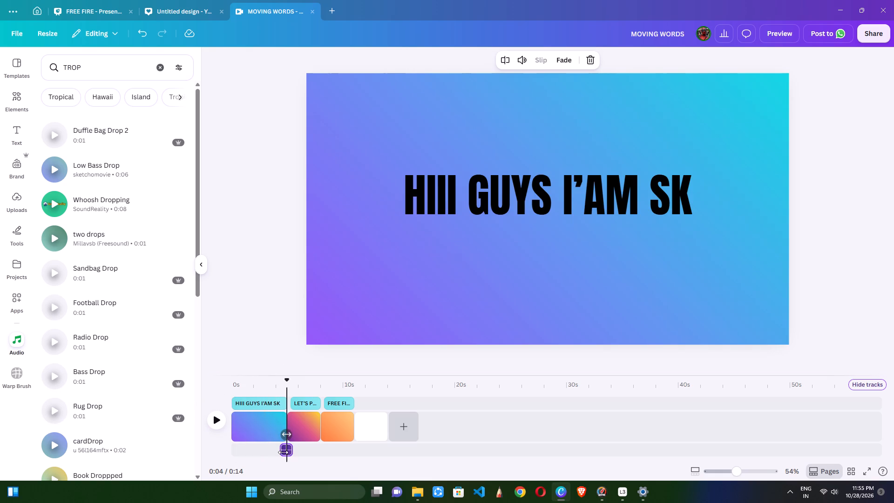
{"action": "key", "text": "ctrl+d"}
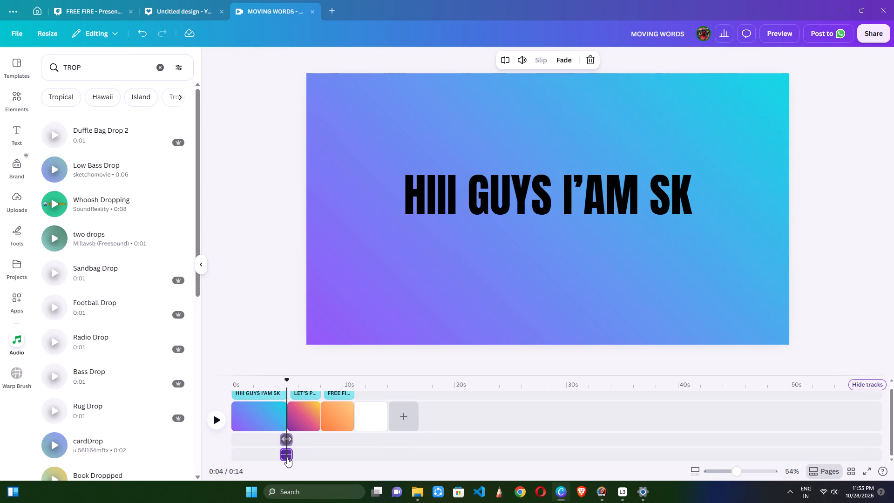
{"action": "left_click_drag", "start_coordinate": [287, 455], "coordinate": [338, 442]}
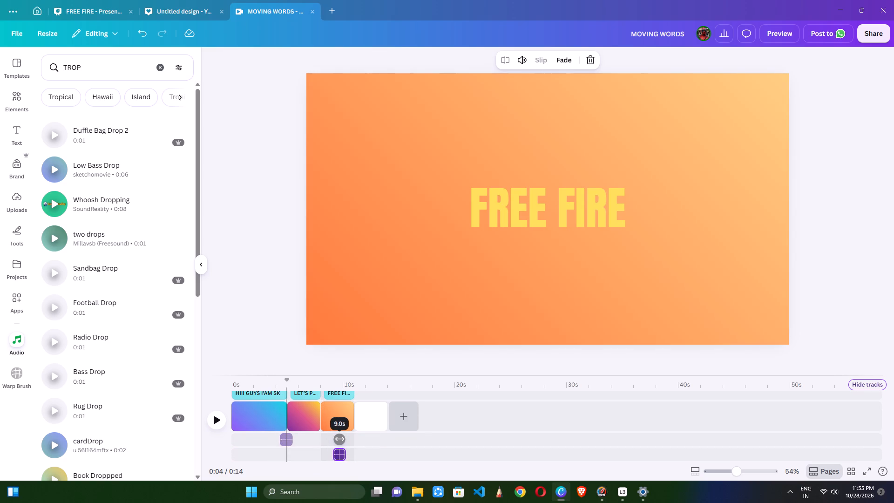
{"action": "left_click_drag", "start_coordinate": [338, 442], "coordinate": [307, 450]}
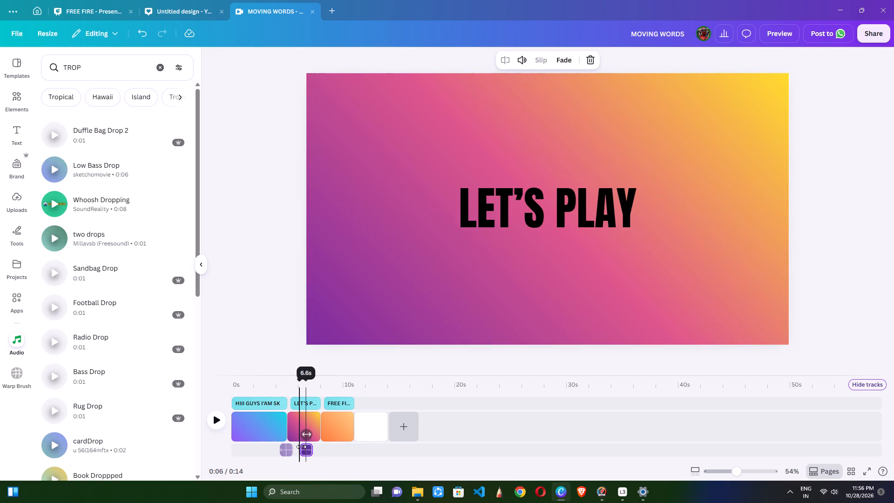
{"action": "left_click_drag", "start_coordinate": [307, 452], "coordinate": [323, 450]}
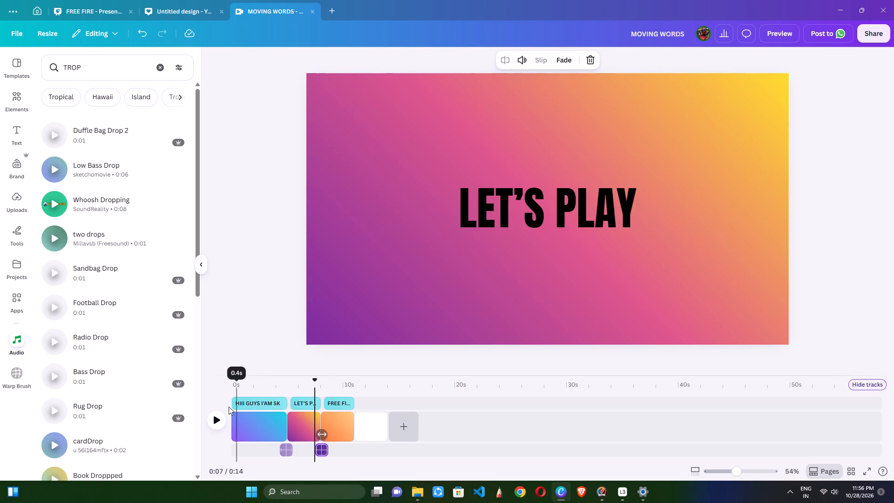
Play the video to check the placement of the transition sounds.
{"action": "left_click", "coordinate": [217, 421]}
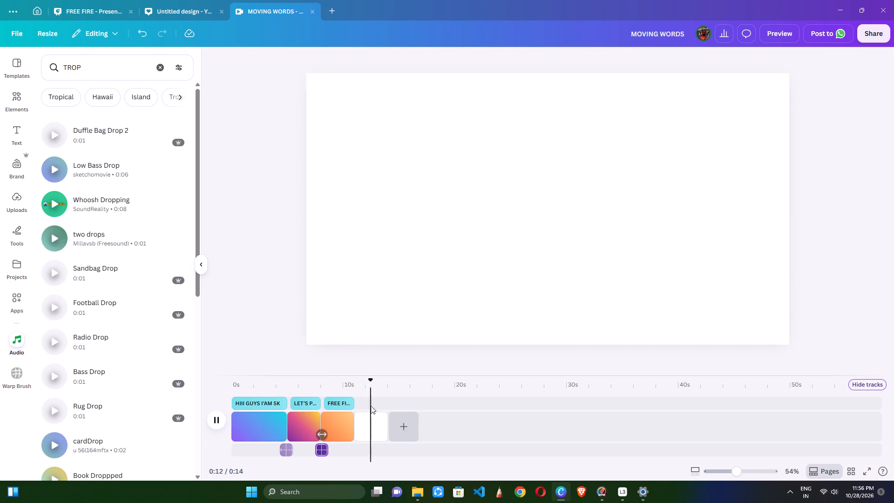
Delete the blank white page at the end of the video.
{"action": "left_click", "coordinate": [366, 426]}
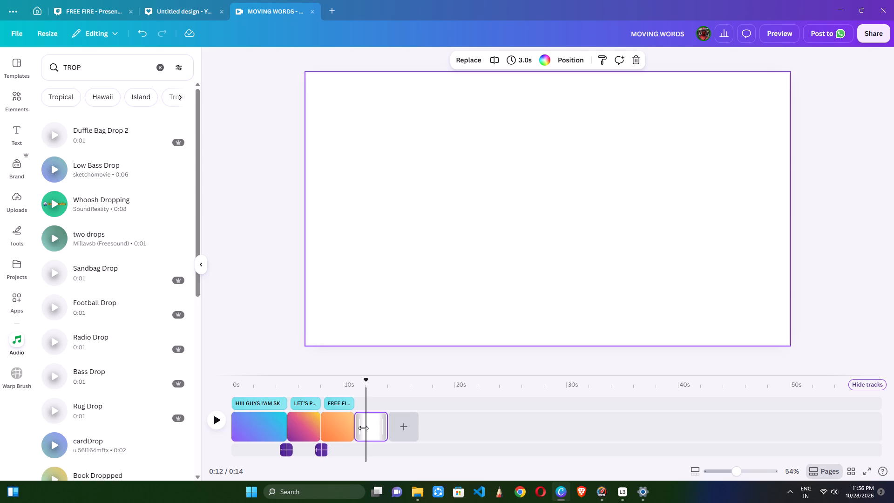
{"action": "left_click", "coordinate": [637, 57]}
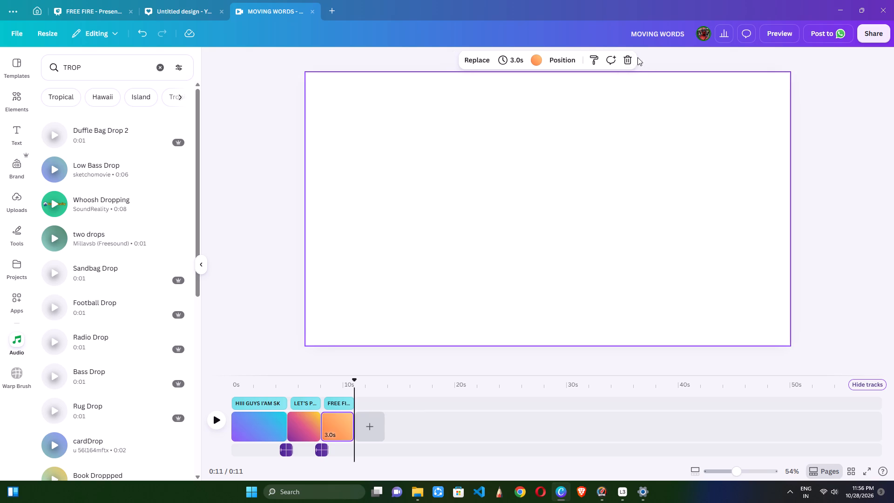
Play the video from the beginning to review the pages with their transition sounds.
{"action": "left_click_drag", "start_coordinate": [355, 380], "coordinate": [349, 380]}
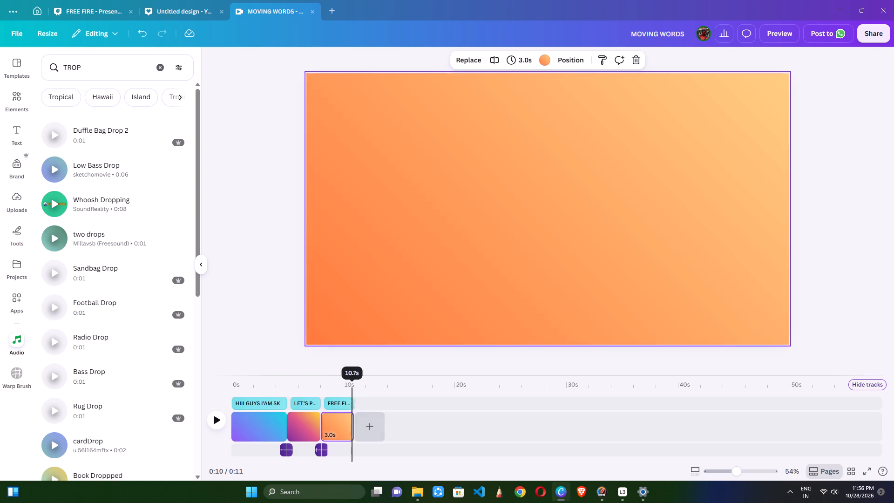
{"action": "left_click_drag", "start_coordinate": [349, 380], "coordinate": [133, 419]}
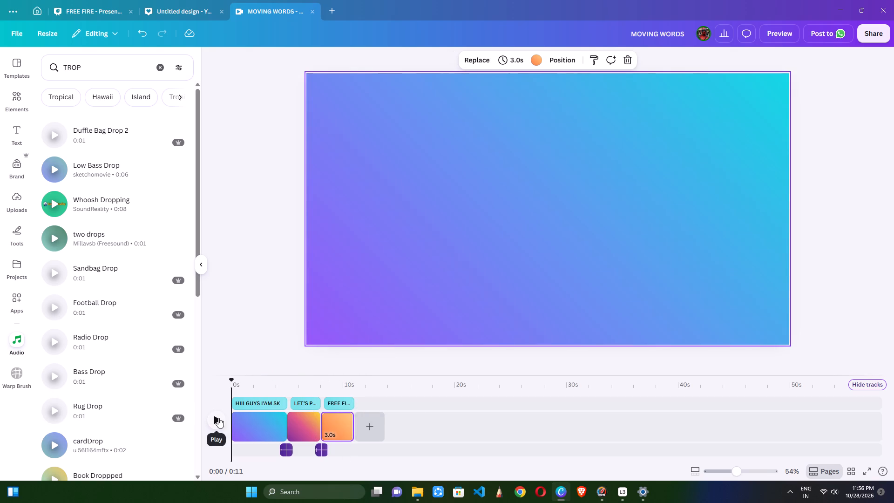
{"action": "left_click", "coordinate": [217, 418]}
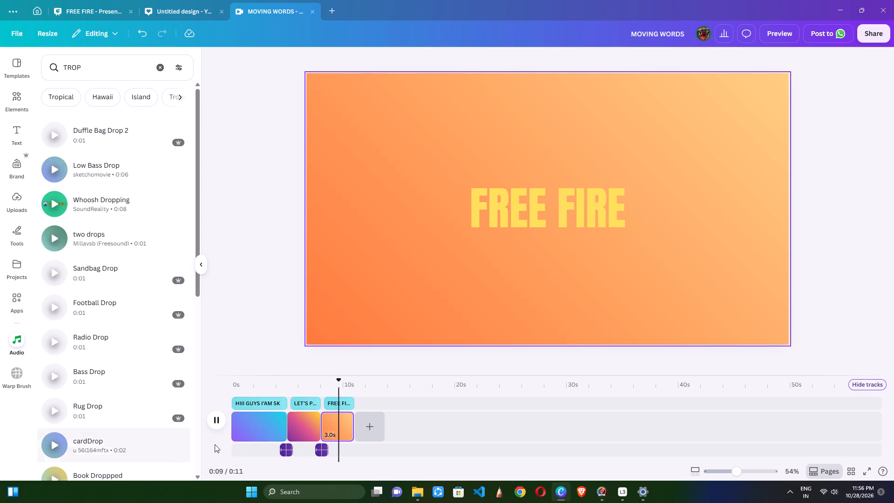
Set the greeting page's duration to 3.0 seconds.
{"action": "left_click", "coordinate": [251, 427]}
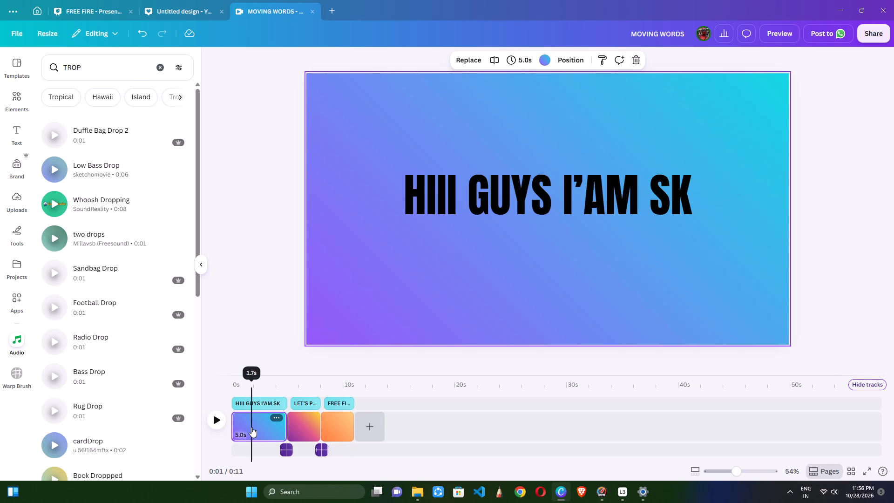
{"action": "left_click", "coordinate": [518, 54]}
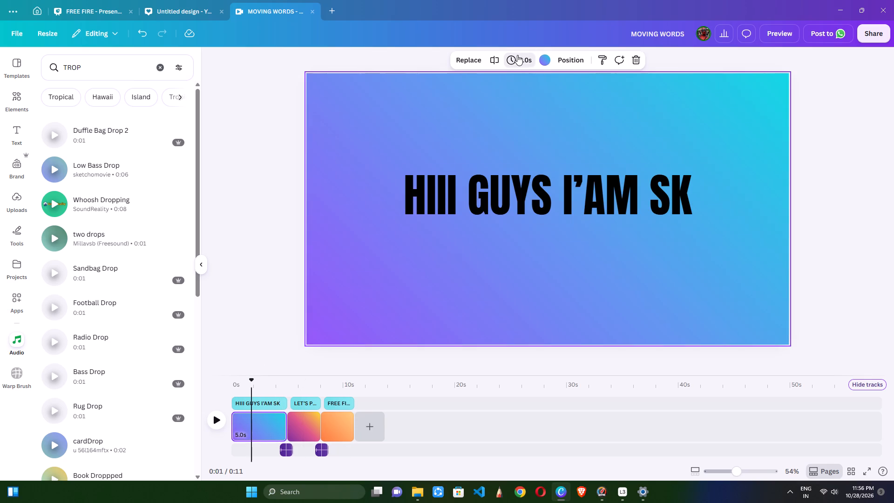
{"action": "left_click_drag", "start_coordinate": [474, 103], "coordinate": [468, 107]}
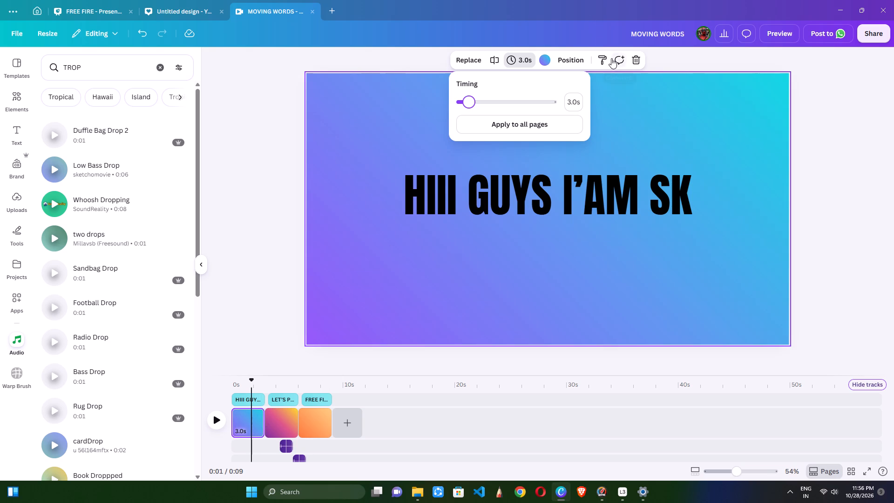
Remove "I'AM SK" from the greeting text, leaving "HIII GUYS".
{"action": "double_click", "coordinate": [614, 176]}
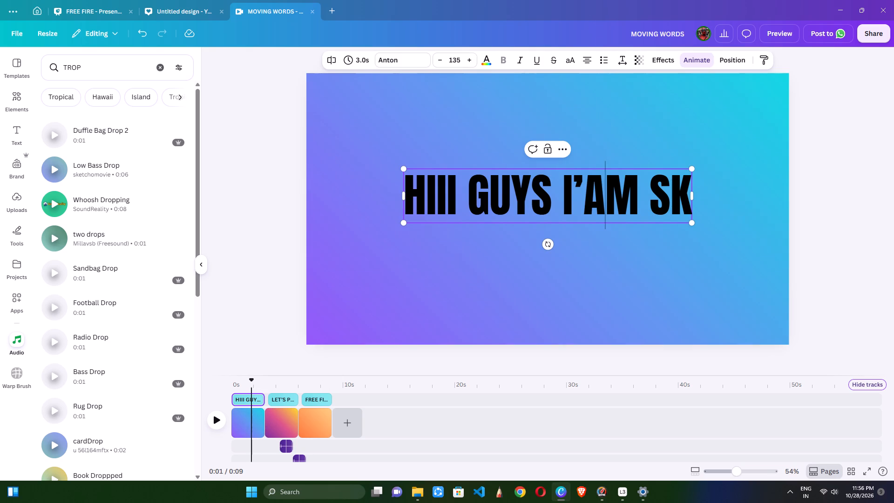
{"action": "left_click_drag", "start_coordinate": [566, 199], "coordinate": [727, 193]}
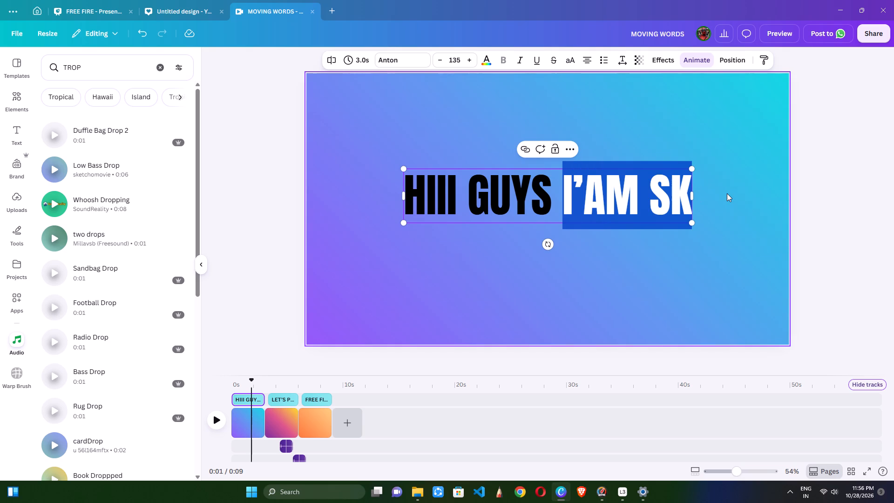
{"action": "key", "text": "BackSpace"}
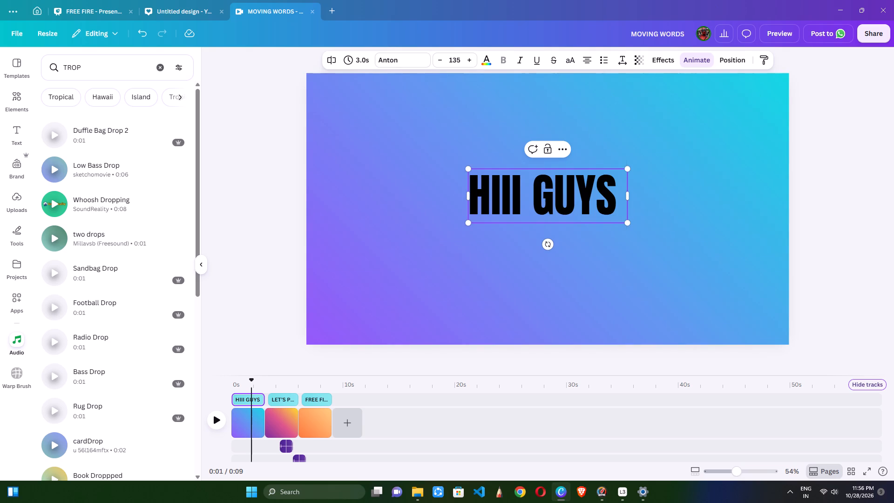
Change the "HIII GUYS" text colour to white.
{"action": "left_click_drag", "start_coordinate": [471, 191], "coordinate": [617, 190]}
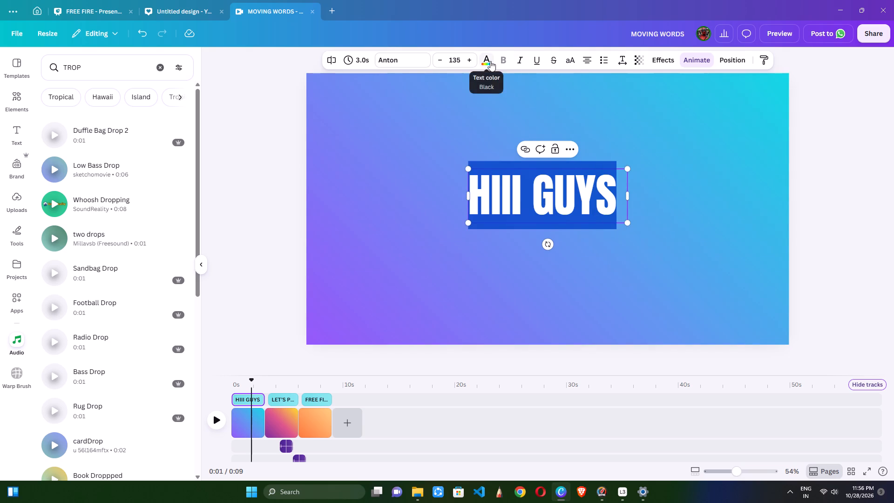
{"action": "left_click", "coordinate": [490, 61]}
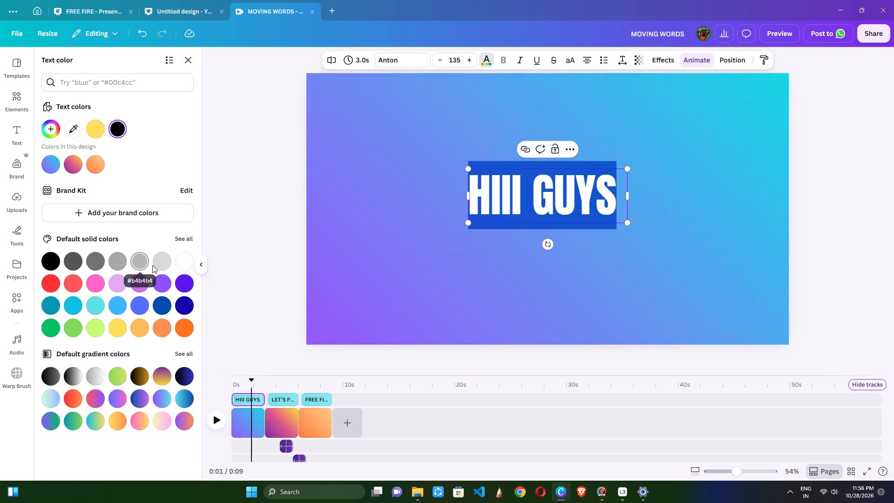
{"action": "left_click", "coordinate": [183, 265]}
{"action": "left_click", "coordinate": [366, 265]}
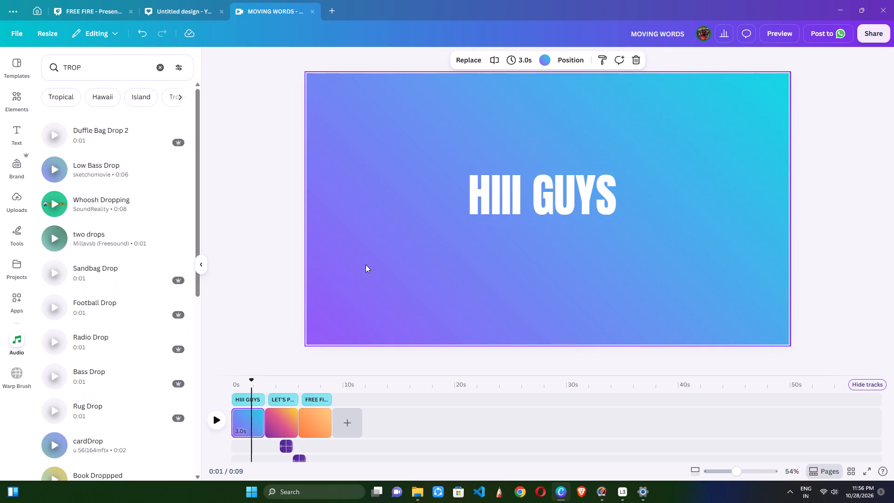
Set the "HIII GUYS" text's font size to 300.
{"action": "double_click", "coordinate": [482, 205]}
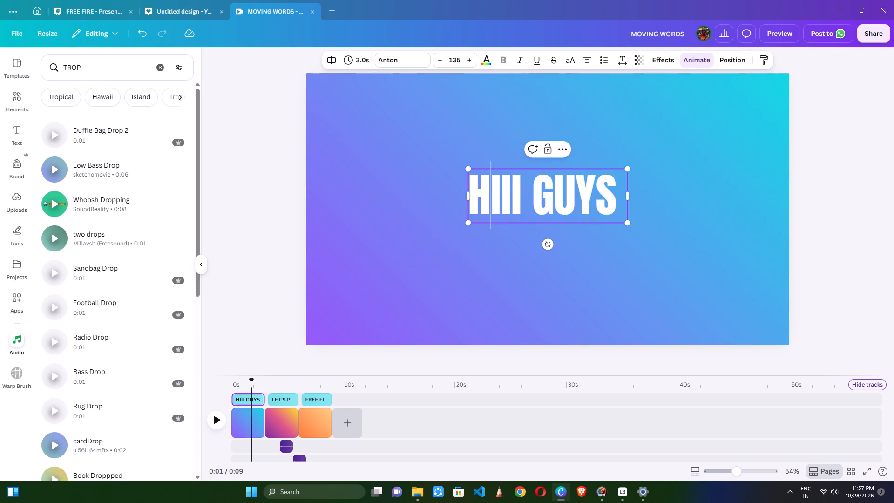
{"action": "left_click", "coordinate": [468, 188]}
{"action": "left_click_drag", "start_coordinate": [472, 195], "coordinate": [648, 192]}
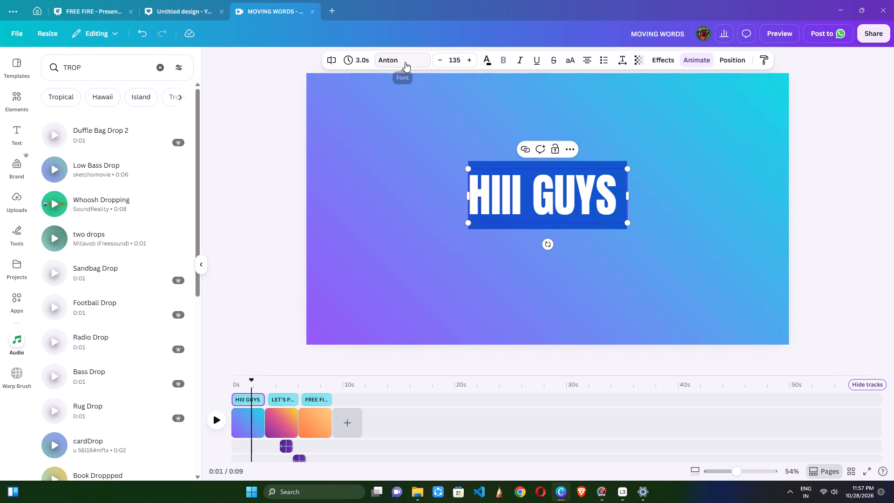
{"action": "left_click", "coordinate": [405, 62]}
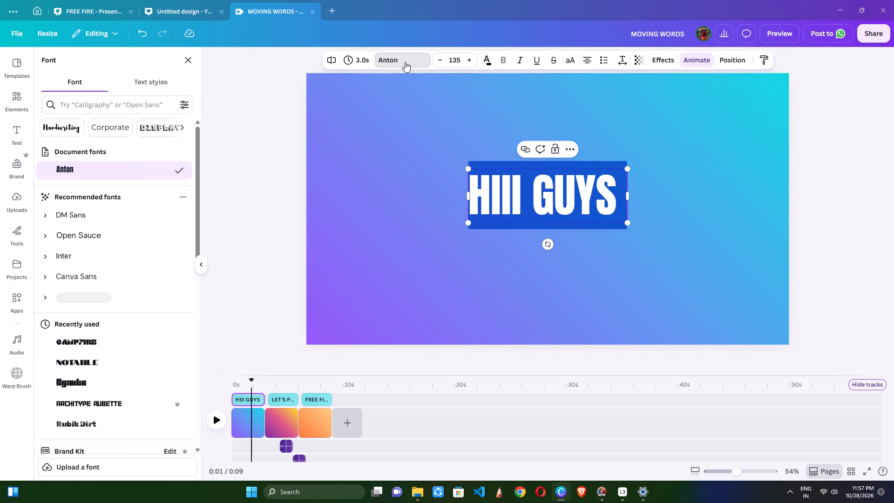
{"action": "left_click", "coordinate": [456, 60]}
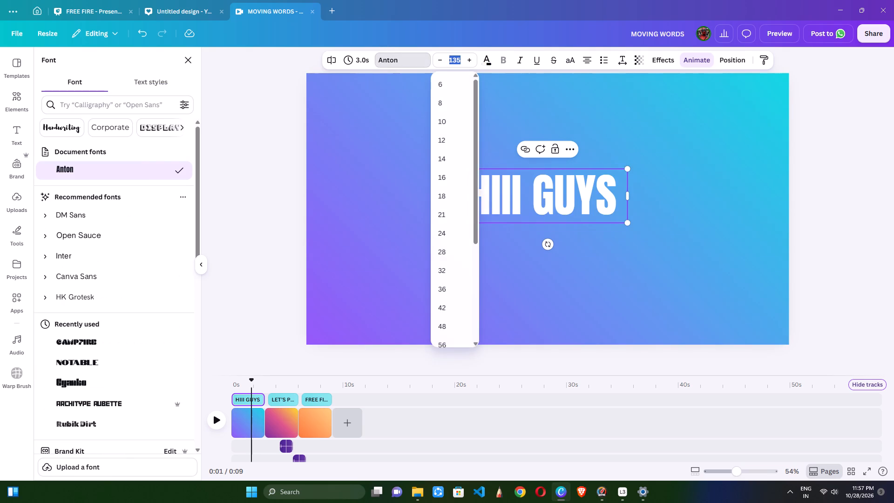
{"action": "type", "text": "300"}
{"action": "key", "text": "Return"}
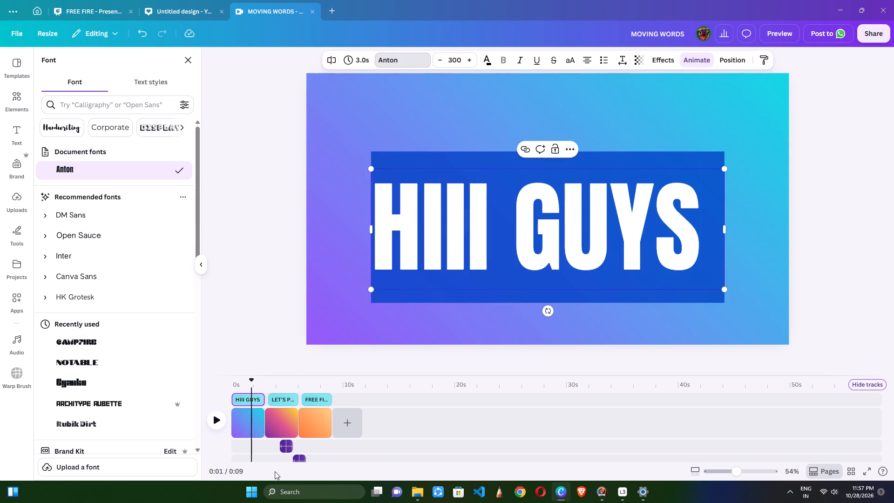
Set the font size of the "LET'S PLAY" text on the second page to 300.
{"action": "left_click", "coordinate": [284, 424]}
{"action": "left_click", "coordinate": [278, 400]}
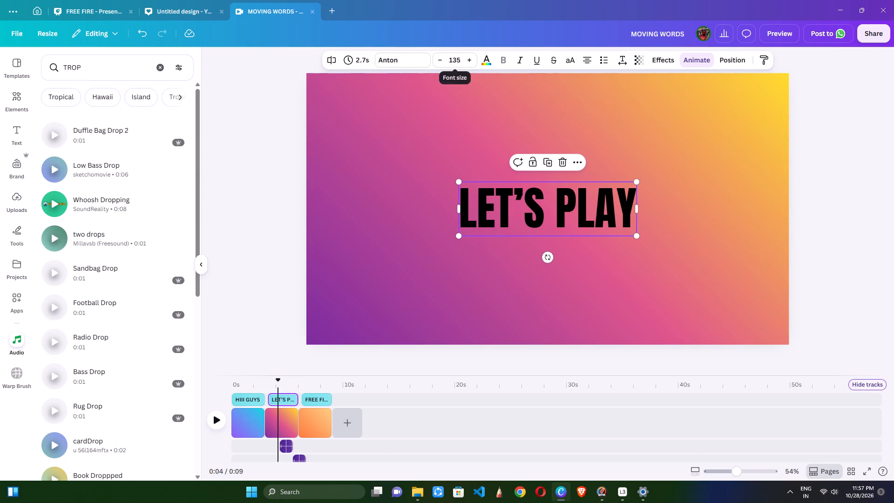
{"action": "double_click", "coordinate": [460, 58]}
{"action": "type", "text": "300"}
{"action": "key", "text": "Return"}
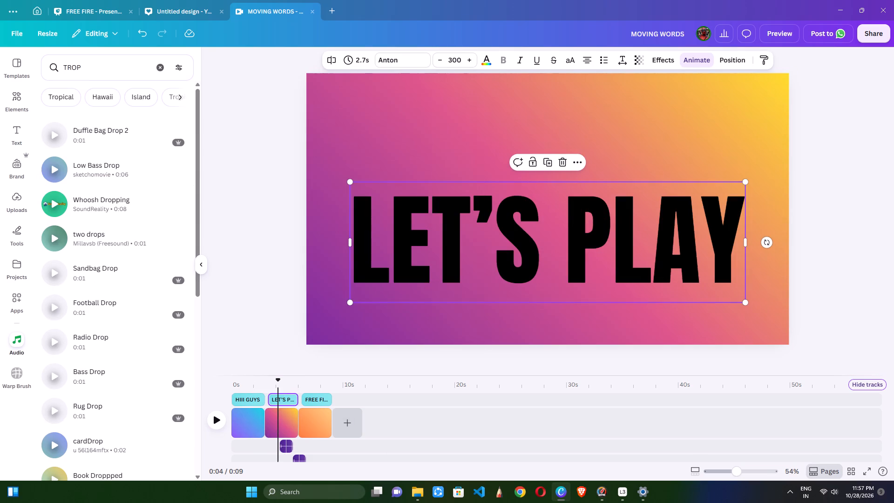
Set the font size of the "FREE FIRE" text on the third page to 300.
{"action": "left_click", "coordinate": [322, 424]}
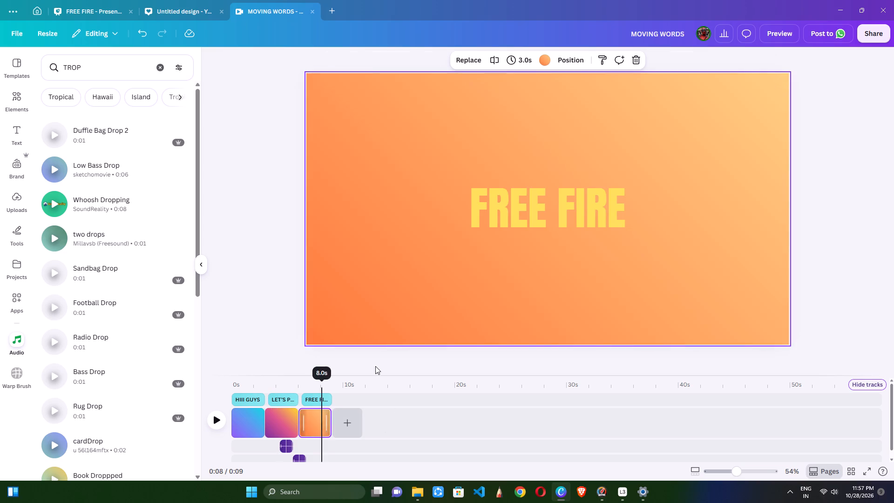
{"action": "left_click", "coordinate": [511, 213]}
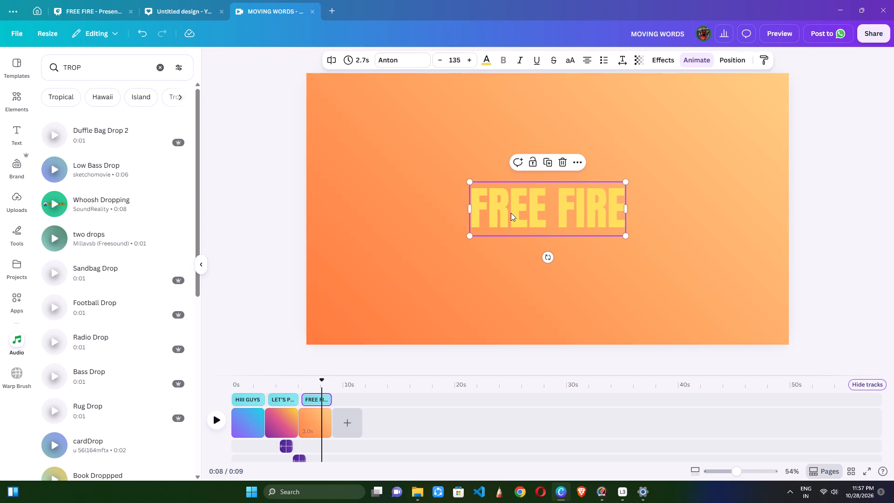
{"action": "left_click", "coordinate": [454, 57]}
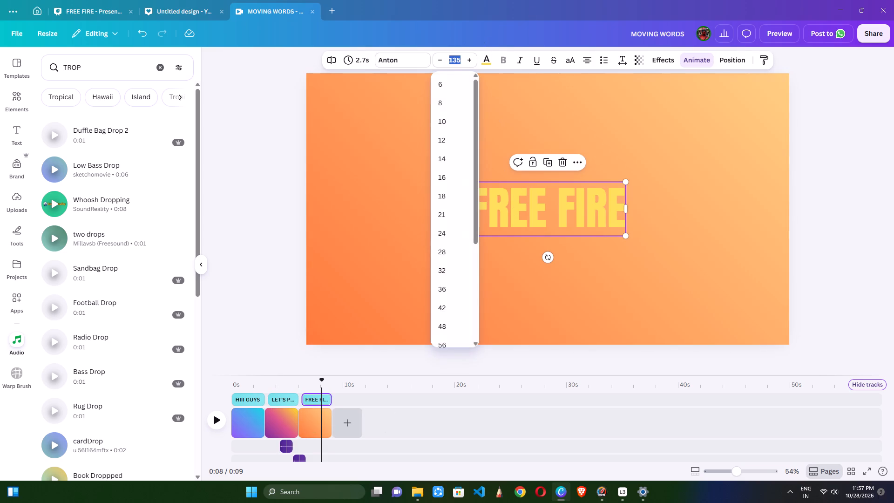
{"action": "type", "text": "300"}
{"action": "key", "text": "Return"}
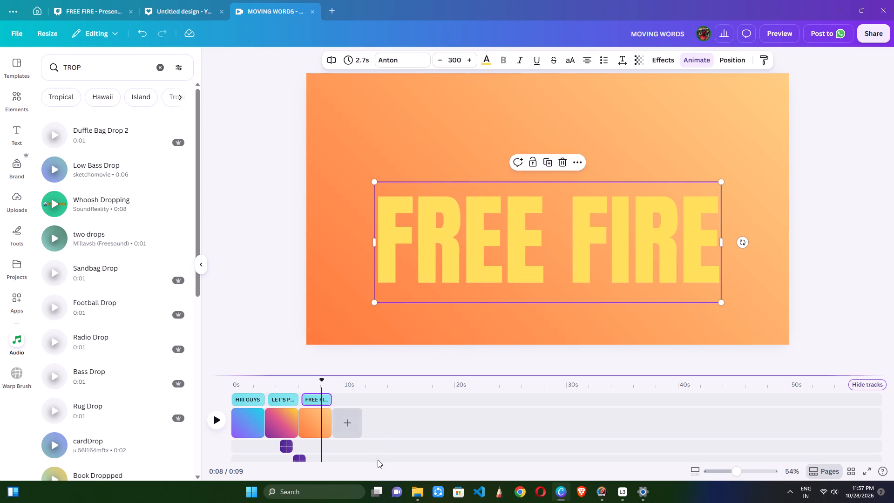
Lower the Ascend animation speed of the "HIII GUYS", "LET'S PLAY" and "FREE FIRE" texts to roughly a quarter of the speed range.
{"action": "left_click", "coordinate": [250, 425]}
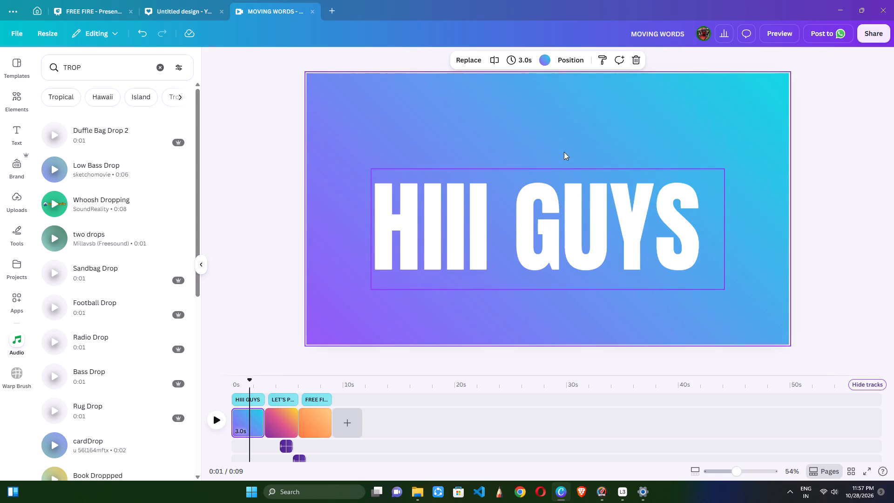
{"action": "left_click", "coordinate": [471, 263]}
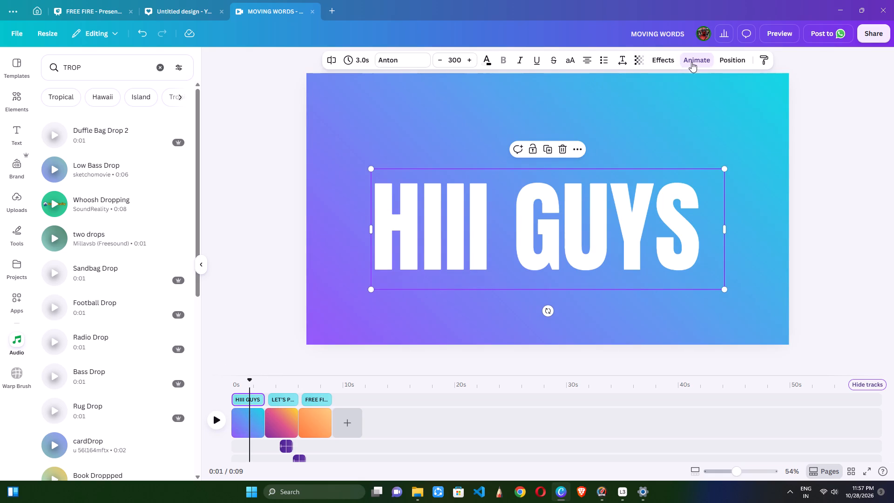
{"action": "left_click", "coordinate": [692, 62]}
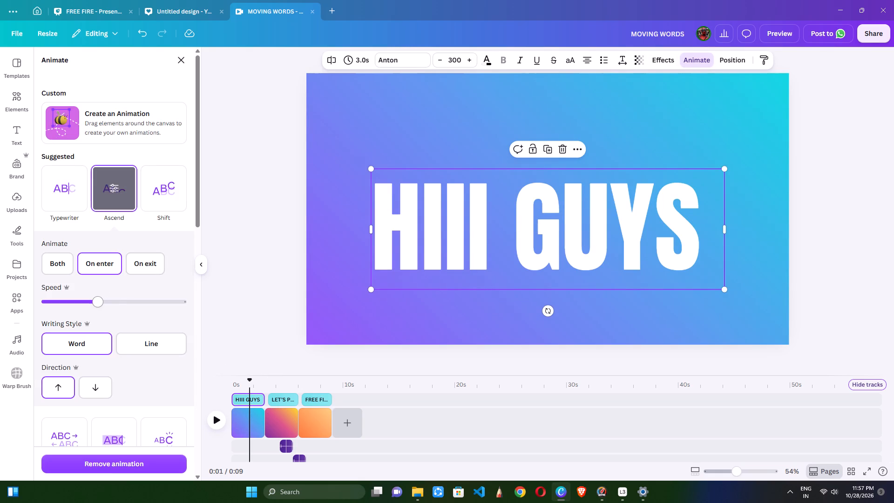
{"action": "left_click_drag", "start_coordinate": [98, 306], "coordinate": [74, 305]}
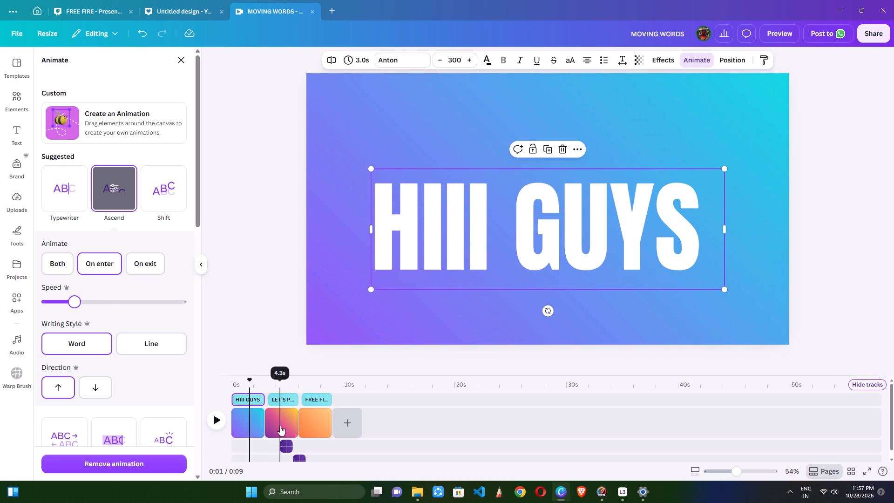
{"action": "left_click", "coordinate": [285, 401]}
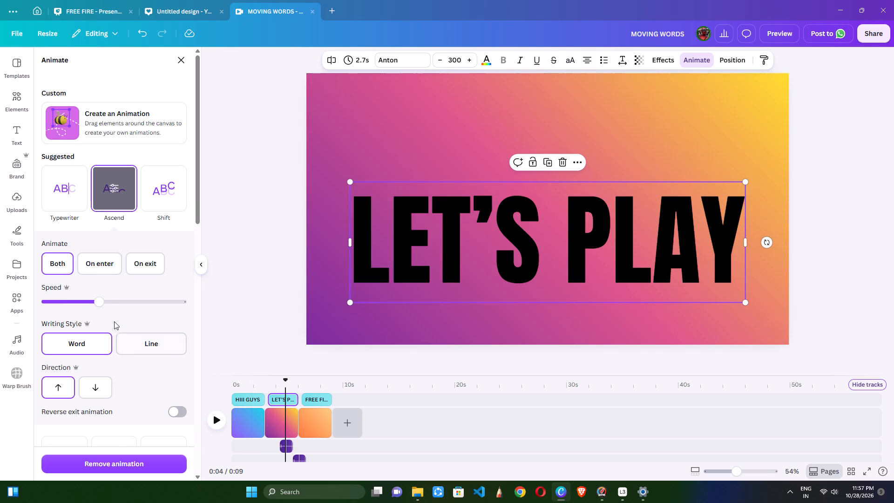
{"action": "left_click_drag", "start_coordinate": [102, 305], "coordinate": [82, 310]}
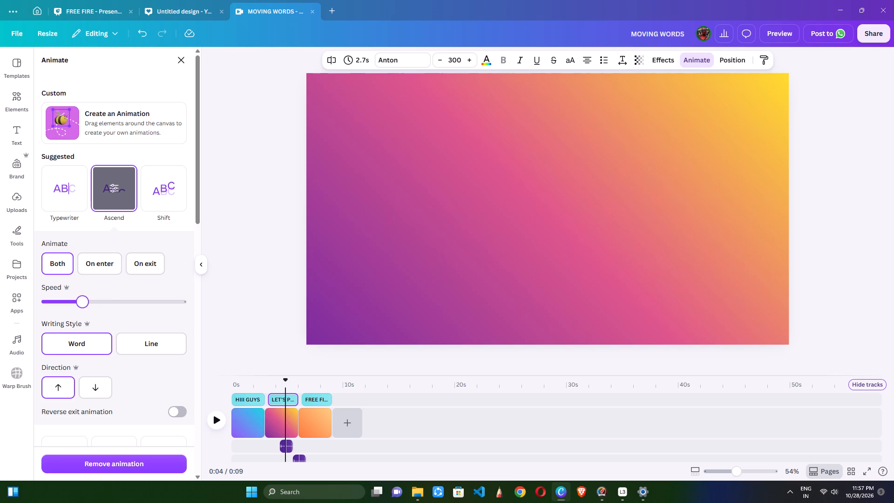
{"action": "left_click", "coordinate": [314, 401]}
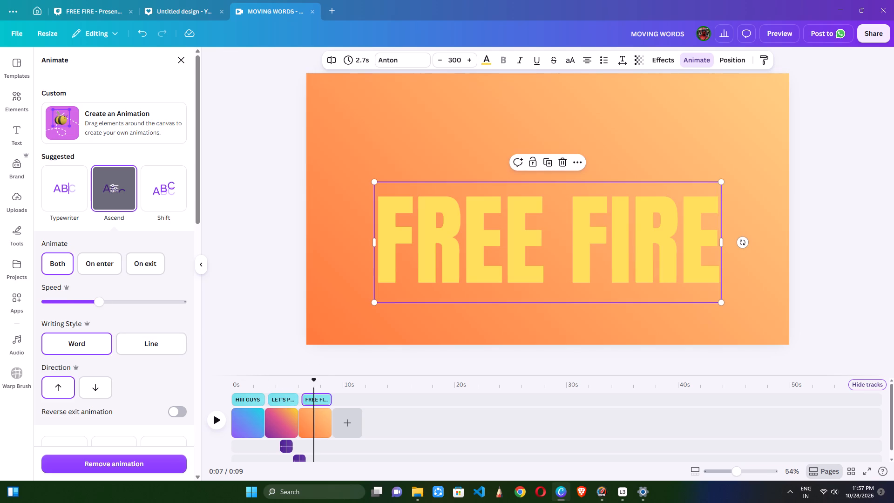
{"action": "left_click_drag", "start_coordinate": [97, 306], "coordinate": [83, 309]}
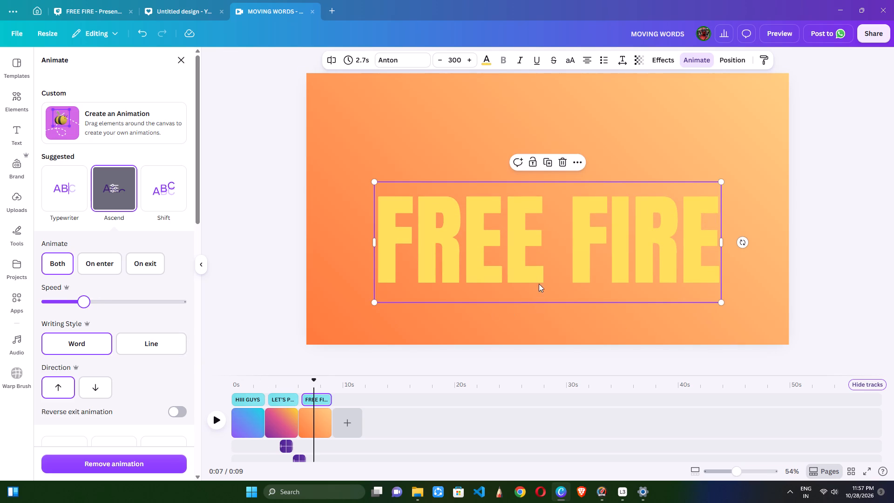
Move the "FREE FIRE", "LET'S PLAY" and "HIII GUYS" texts up to slightly above the vertical middle of their pages.
{"action": "left_click_drag", "start_coordinate": [462, 197], "coordinate": [462, 169]}
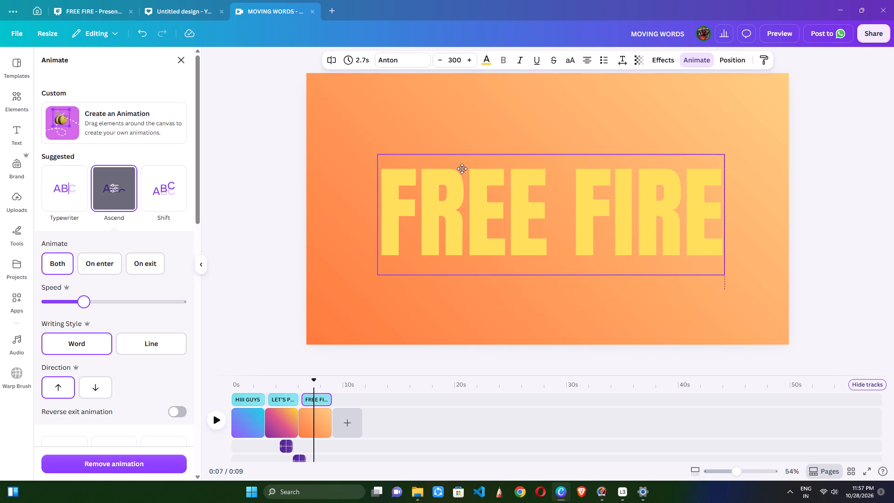
{"action": "left_click_drag", "start_coordinate": [462, 169], "coordinate": [461, 159]}
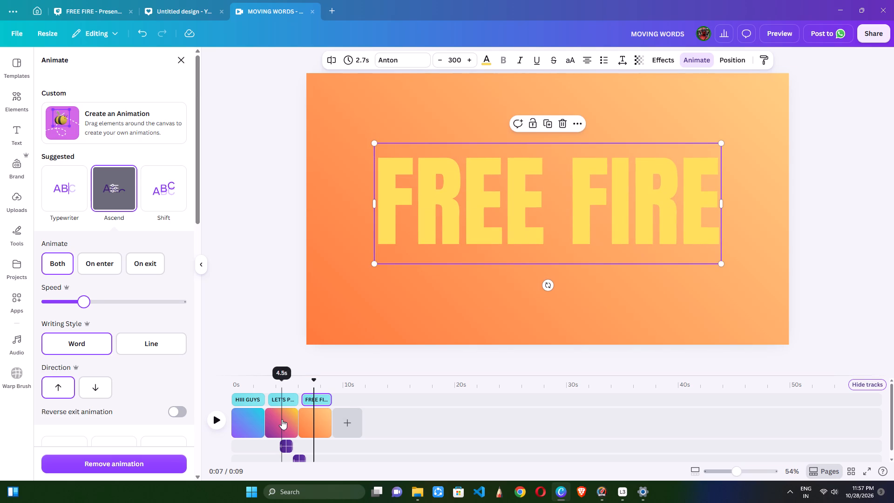
{"action": "left_click", "coordinate": [282, 419]}
{"action": "left_click_drag", "start_coordinate": [440, 254], "coordinate": [440, 209]}
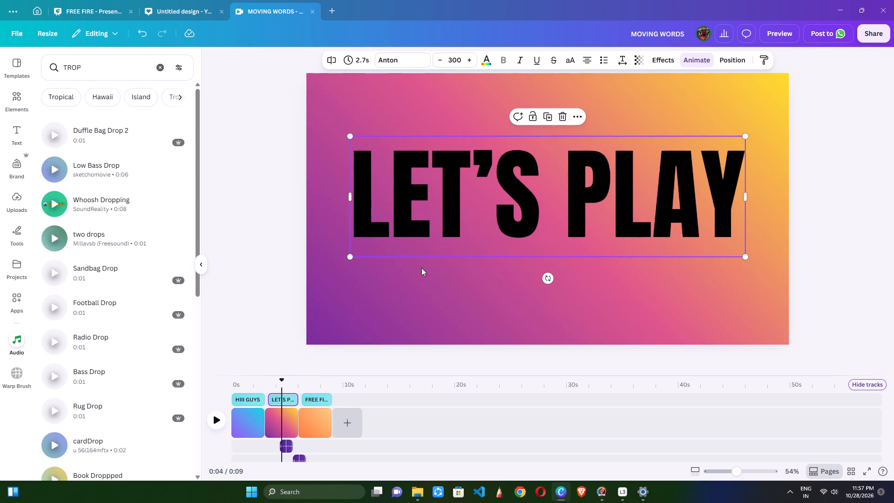
{"action": "left_click", "coordinate": [245, 421]}
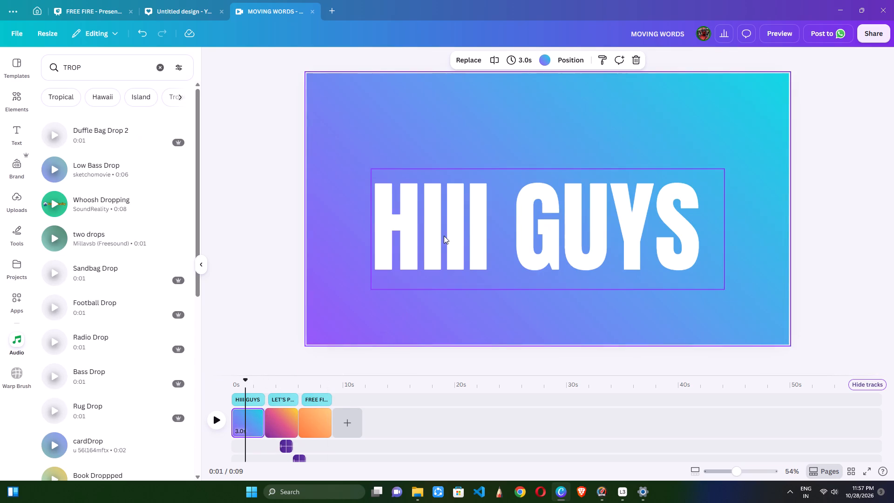
{"action": "left_click_drag", "start_coordinate": [444, 236], "coordinate": [445, 204]}
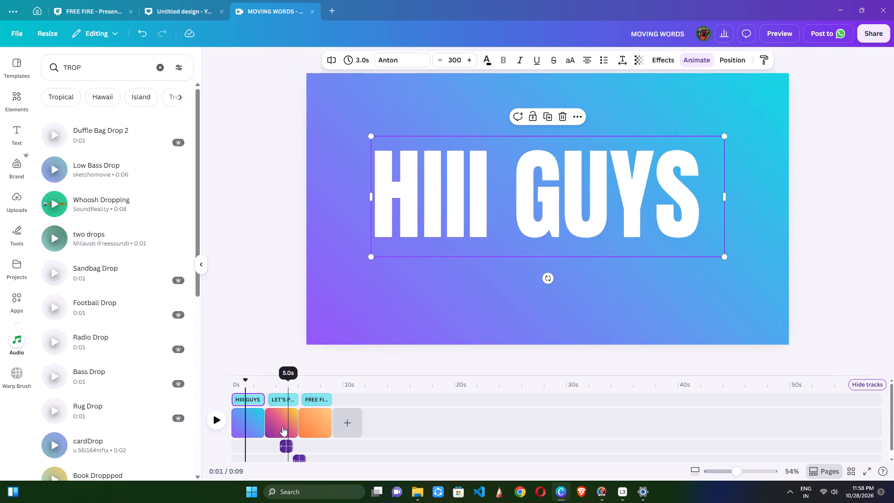
Change the "LET'S PLAY" page background to the design's orange 45° linear gradient, #ff7a3c to #ffce81.
{"action": "left_click", "coordinate": [281, 425]}
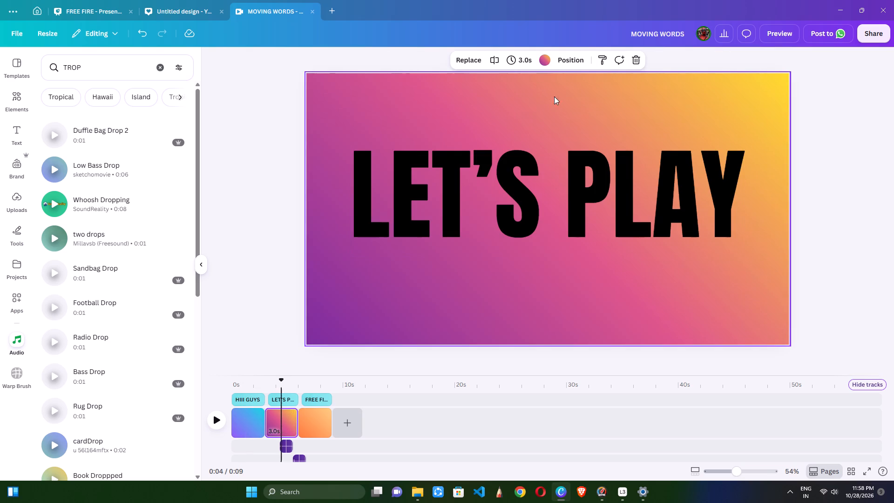
{"action": "left_click", "coordinate": [542, 62]}
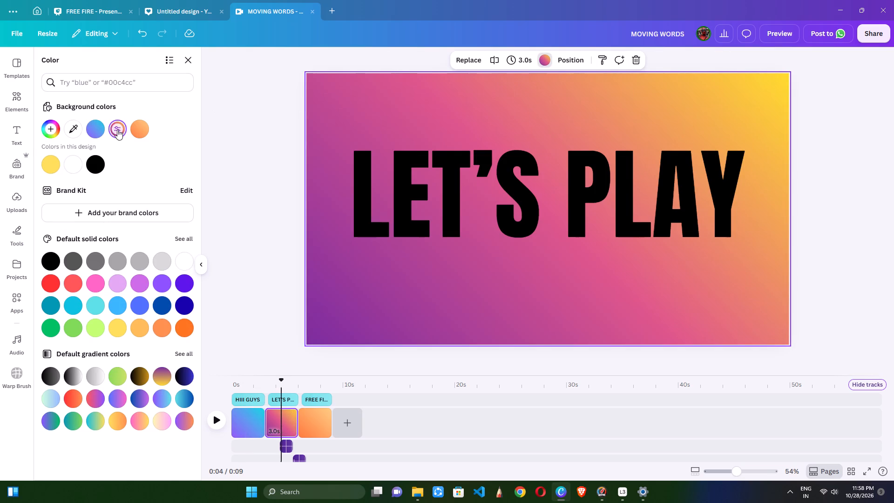
{"action": "left_click", "coordinate": [146, 129]}
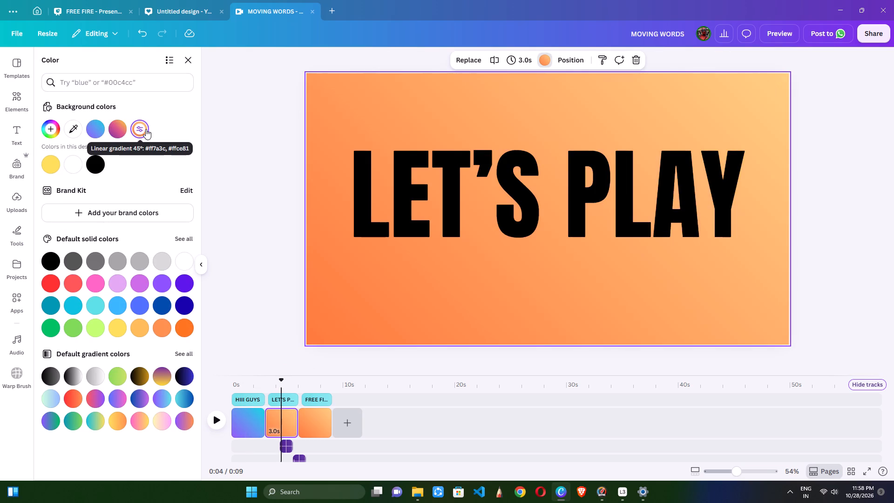
Change the whole "LET'S PLAY" text colour to the purple-to-cyan gradient already used in the design.
{"action": "double_click", "coordinate": [406, 164]}
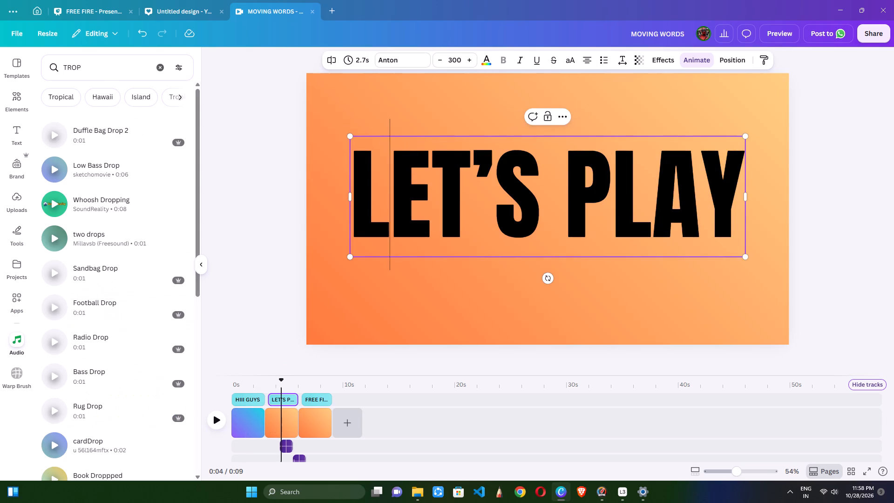
{"action": "left_click_drag", "start_coordinate": [352, 171], "coordinate": [747, 176]}
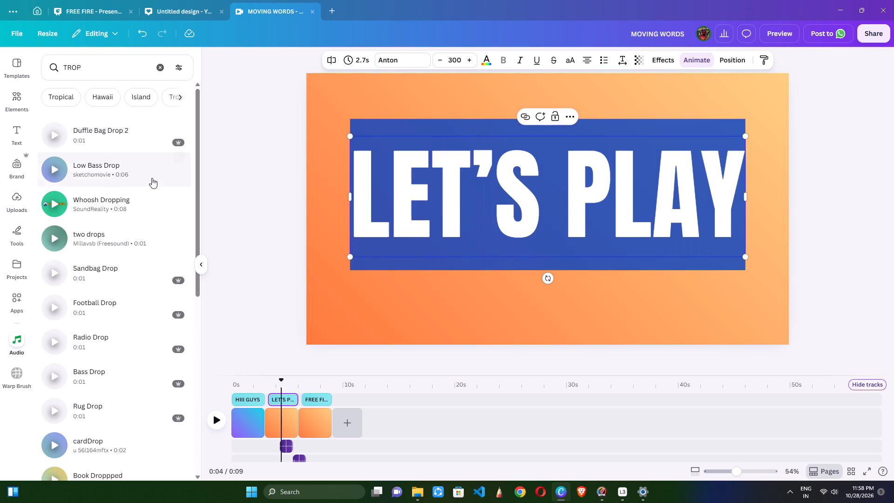
{"action": "left_click", "coordinate": [485, 61]}
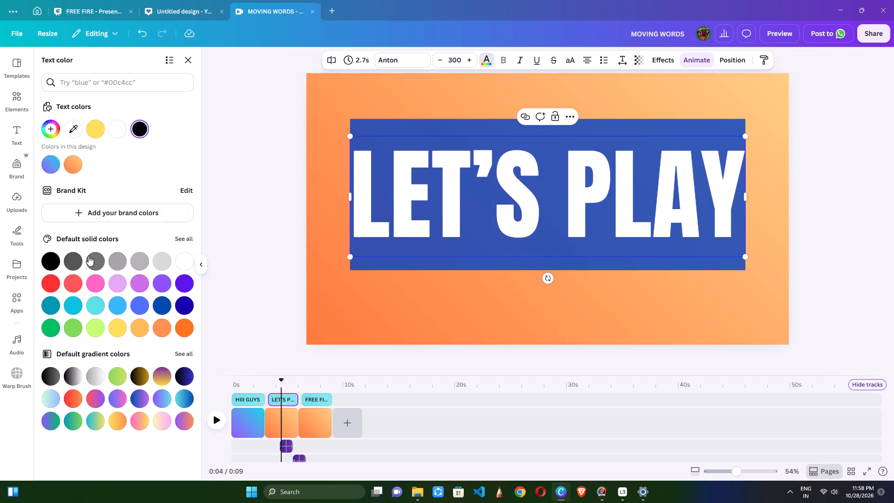
{"action": "left_click", "coordinate": [52, 163]}
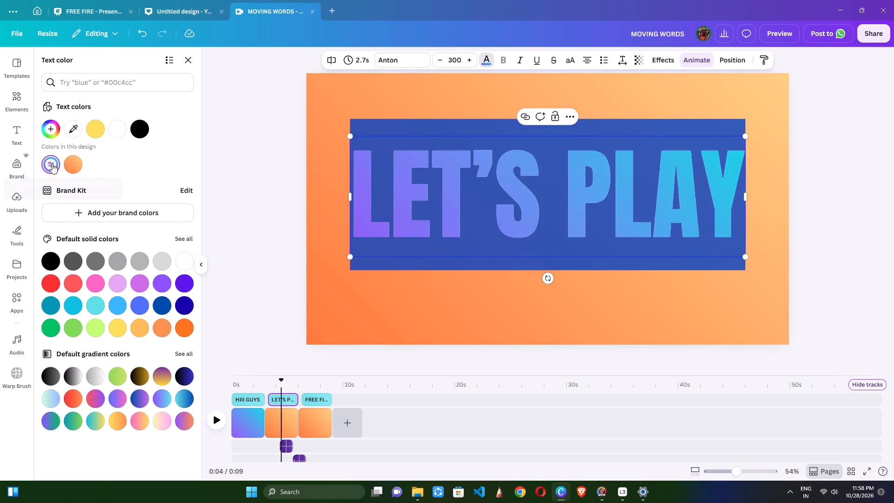
{"action": "left_click", "coordinate": [399, 327]}
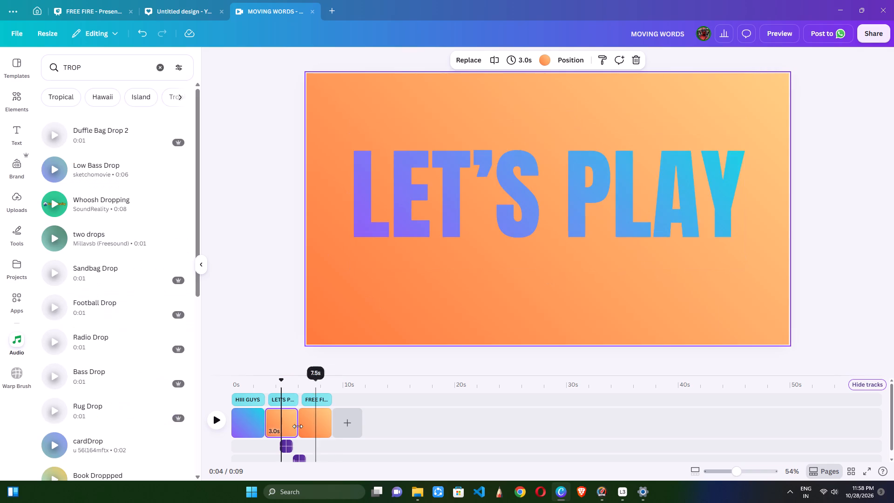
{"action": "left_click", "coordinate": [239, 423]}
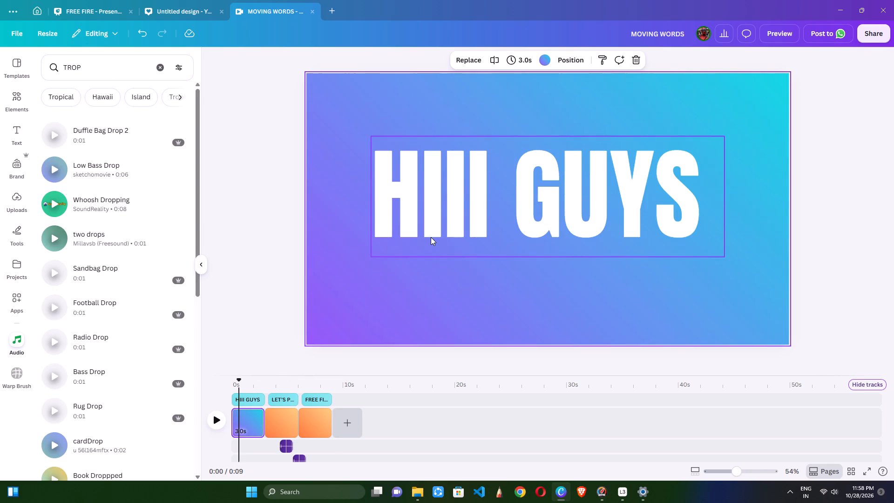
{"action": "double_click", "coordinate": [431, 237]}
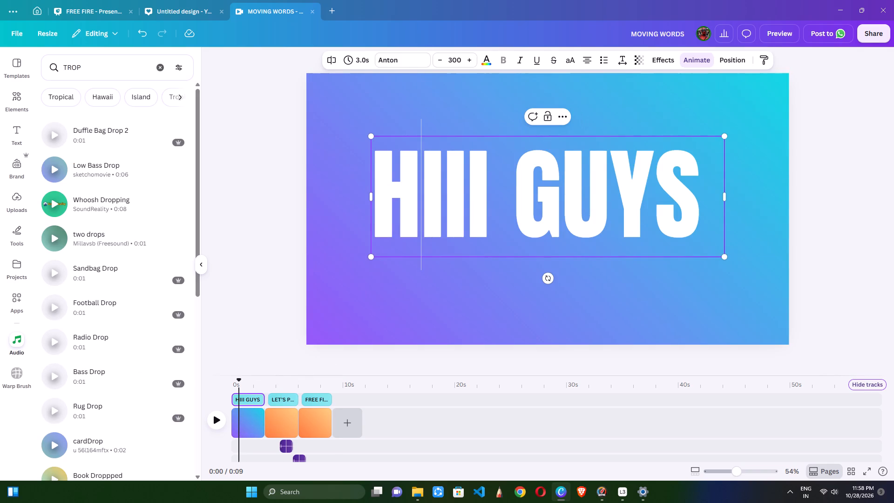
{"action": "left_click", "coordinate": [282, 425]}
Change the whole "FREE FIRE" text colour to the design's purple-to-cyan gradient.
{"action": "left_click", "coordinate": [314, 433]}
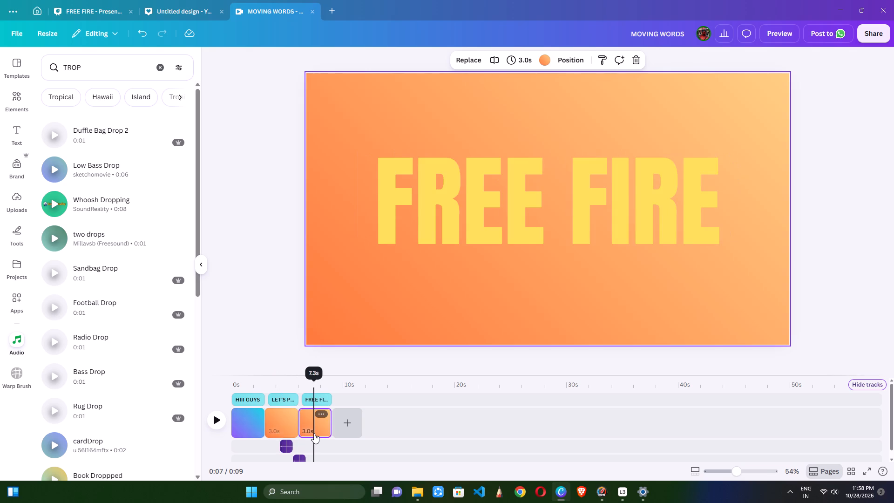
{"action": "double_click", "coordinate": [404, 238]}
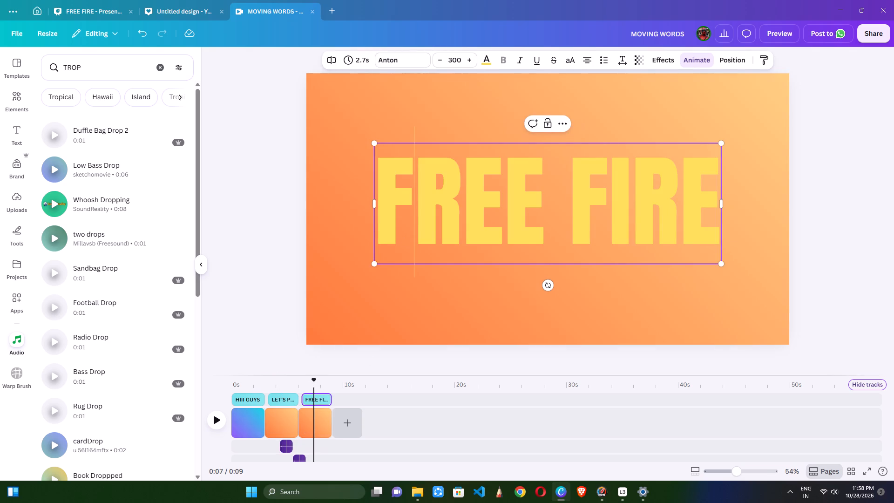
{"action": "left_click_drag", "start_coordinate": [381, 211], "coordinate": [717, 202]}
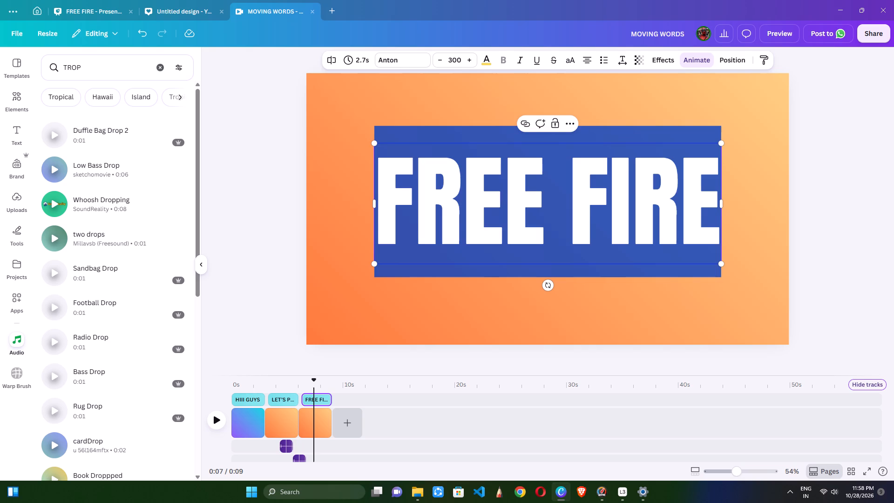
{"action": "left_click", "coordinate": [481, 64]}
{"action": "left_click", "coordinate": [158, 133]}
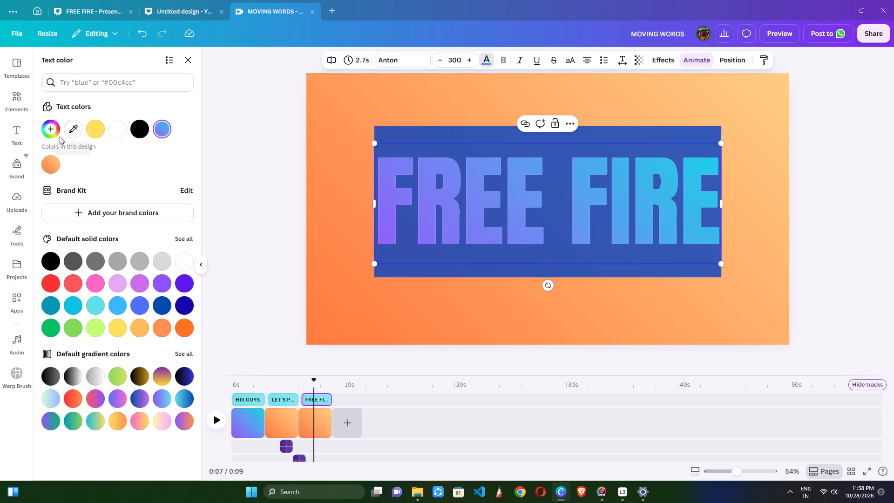
Recolour the "FREE FIRE" text yellow #FFDE59 and turn that colour into a yellow-to-green horizontal linear gradient.
{"action": "left_click", "coordinate": [98, 131]}
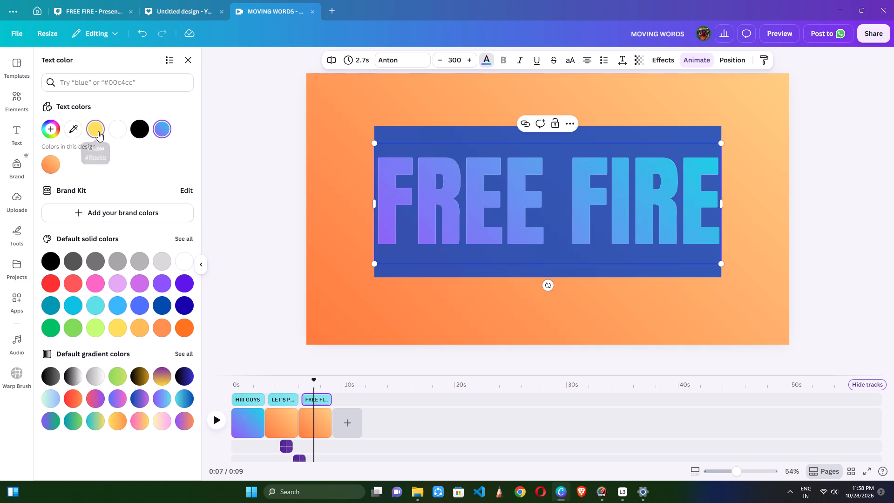
{"action": "left_click", "coordinate": [98, 131]}
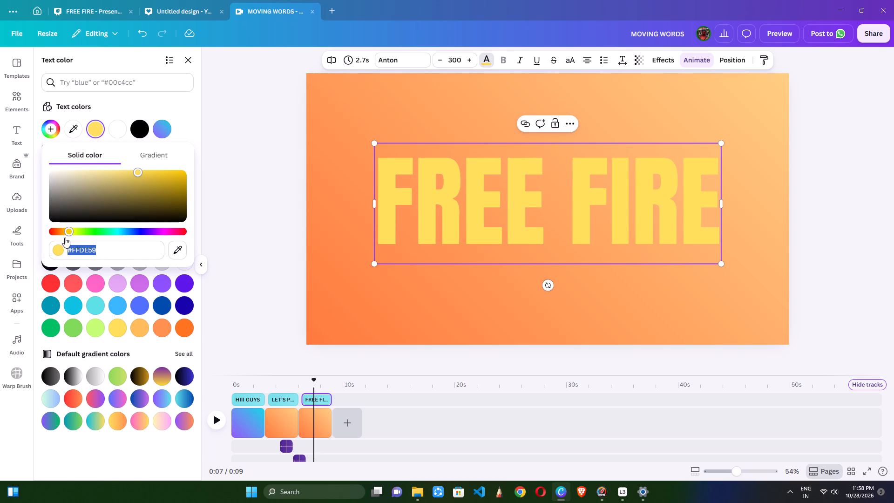
{"action": "left_click", "coordinate": [148, 158]}
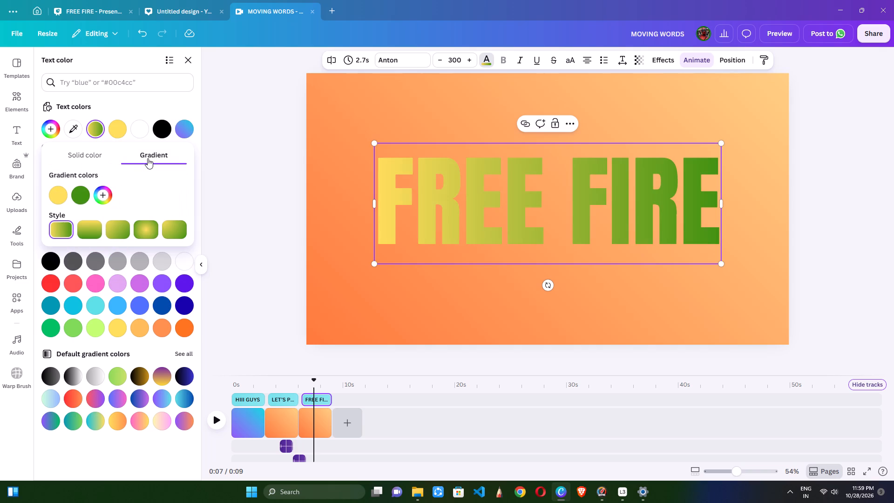
Set the first colour of the "FREE FIRE" text gradient to deep yellow #F6C500 at 70% opacity.
{"action": "left_click", "coordinate": [57, 193]}
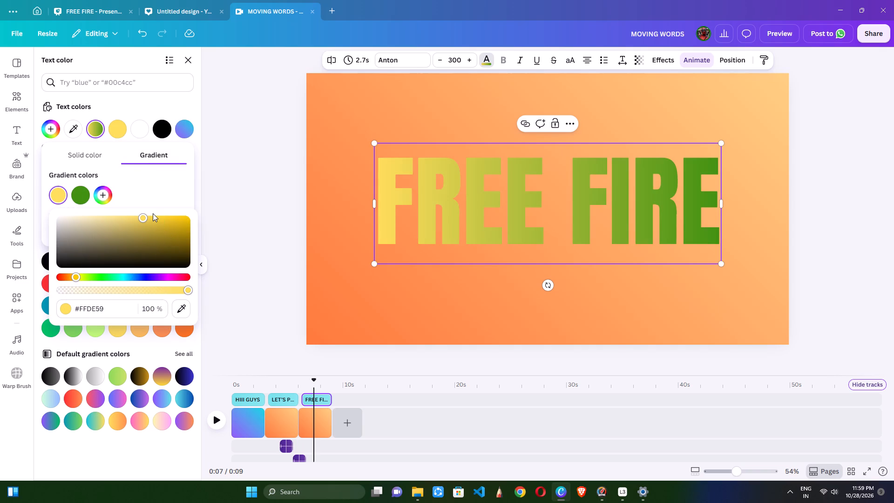
{"action": "left_click_drag", "start_coordinate": [153, 213], "coordinate": [173, 221]}
{"action": "left_click_drag", "start_coordinate": [144, 217], "coordinate": [173, 218]}
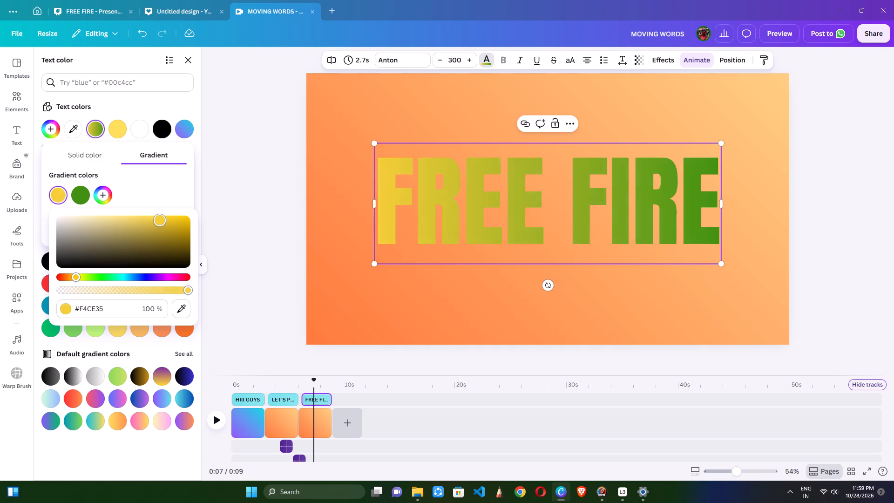
{"action": "left_click_drag", "start_coordinate": [173, 218], "coordinate": [195, 218]}
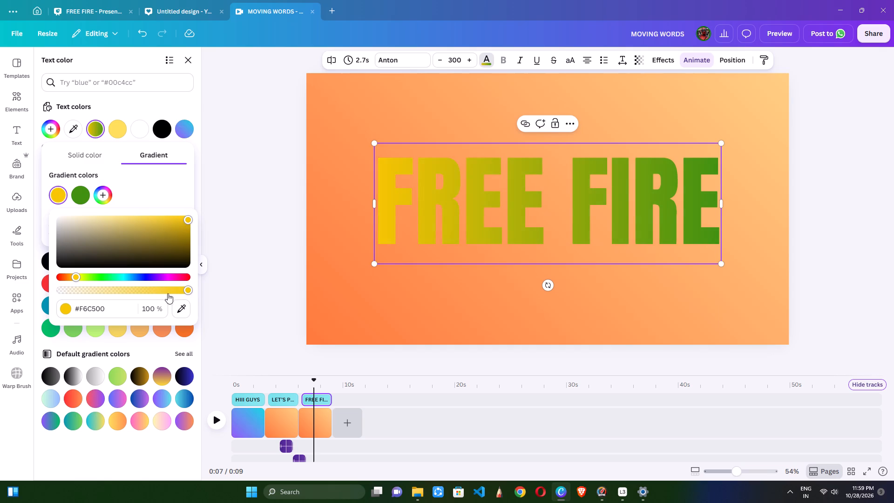
{"action": "left_click_drag", "start_coordinate": [190, 292], "coordinate": [170, 296]}
{"action": "left_click_drag", "start_coordinate": [170, 296], "coordinate": [149, 298]}
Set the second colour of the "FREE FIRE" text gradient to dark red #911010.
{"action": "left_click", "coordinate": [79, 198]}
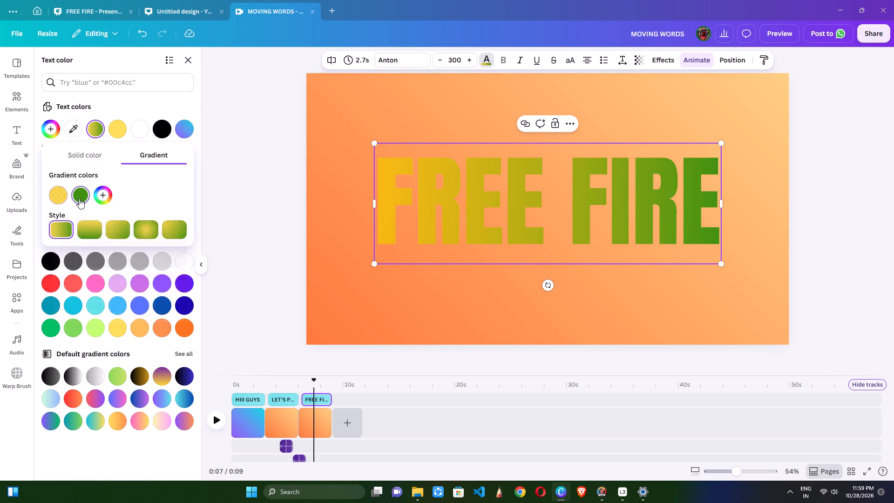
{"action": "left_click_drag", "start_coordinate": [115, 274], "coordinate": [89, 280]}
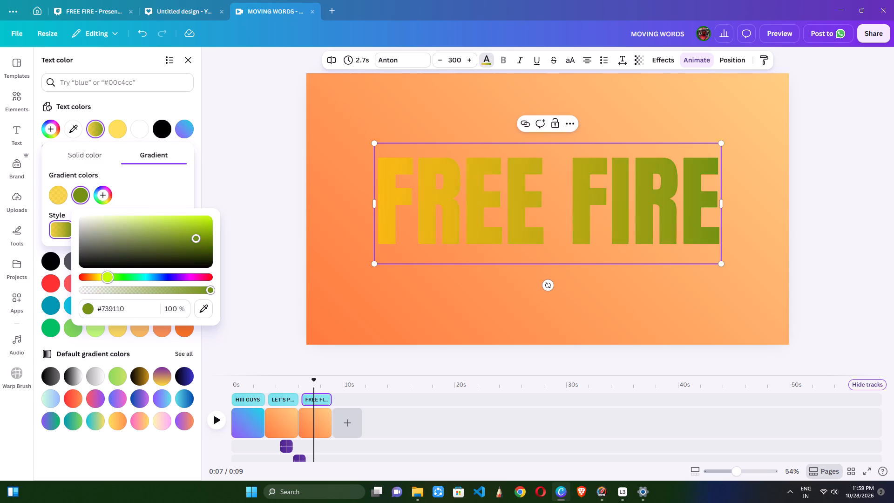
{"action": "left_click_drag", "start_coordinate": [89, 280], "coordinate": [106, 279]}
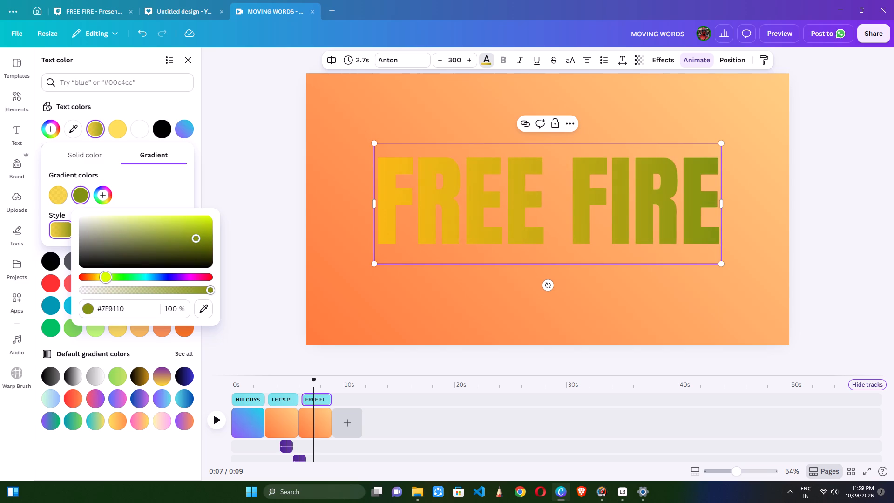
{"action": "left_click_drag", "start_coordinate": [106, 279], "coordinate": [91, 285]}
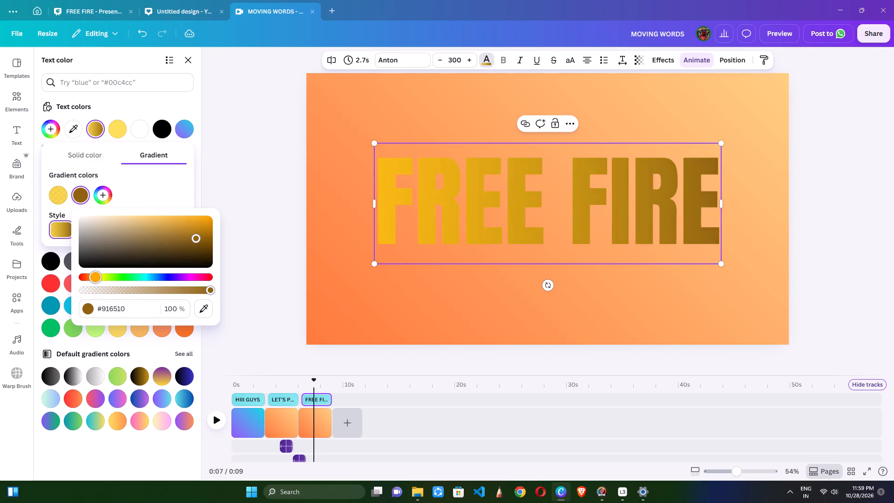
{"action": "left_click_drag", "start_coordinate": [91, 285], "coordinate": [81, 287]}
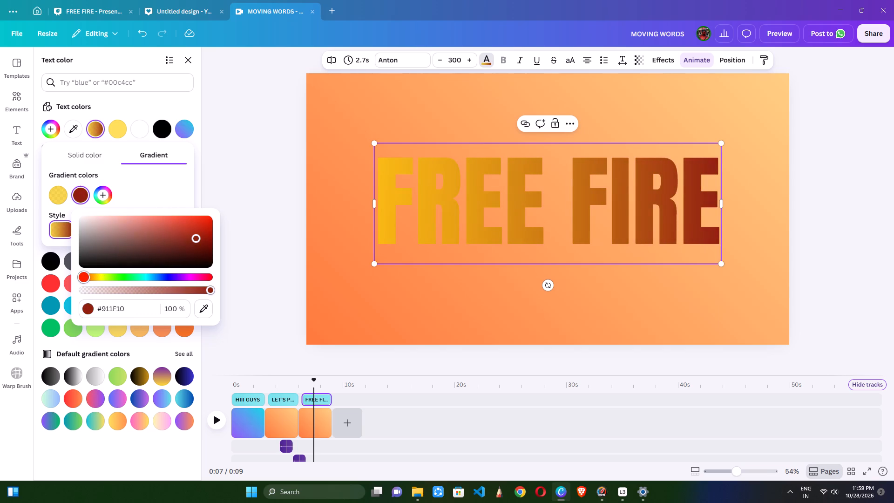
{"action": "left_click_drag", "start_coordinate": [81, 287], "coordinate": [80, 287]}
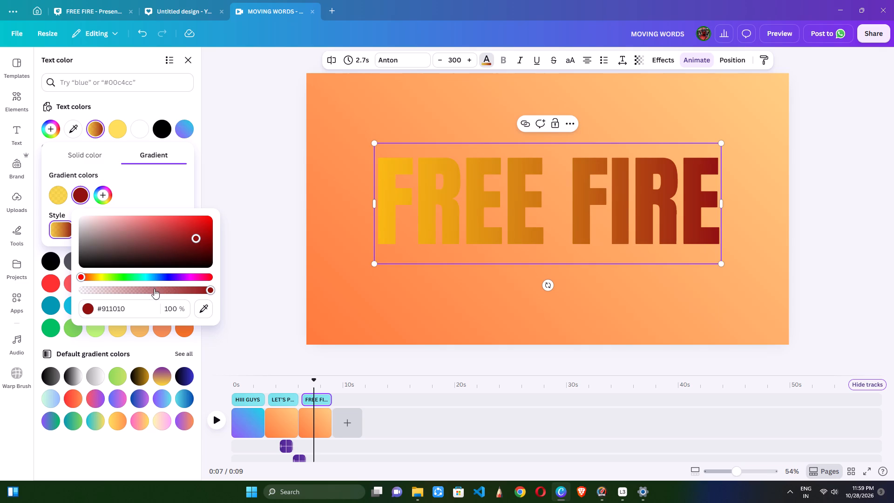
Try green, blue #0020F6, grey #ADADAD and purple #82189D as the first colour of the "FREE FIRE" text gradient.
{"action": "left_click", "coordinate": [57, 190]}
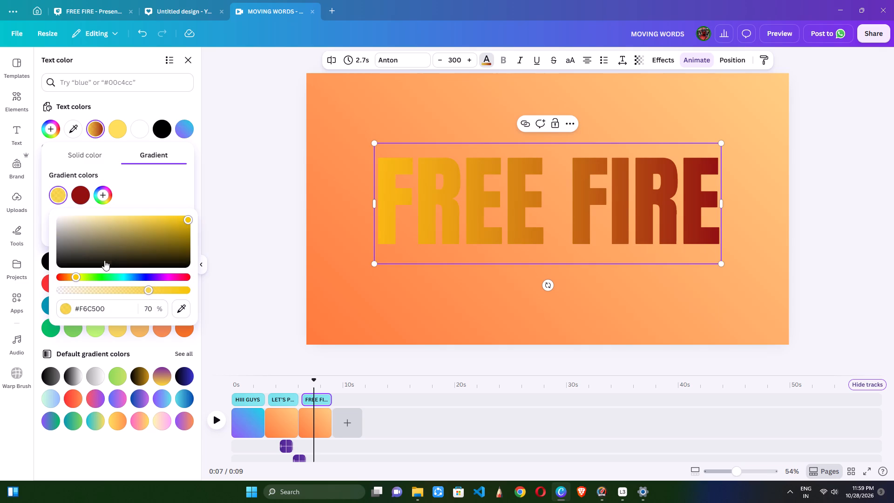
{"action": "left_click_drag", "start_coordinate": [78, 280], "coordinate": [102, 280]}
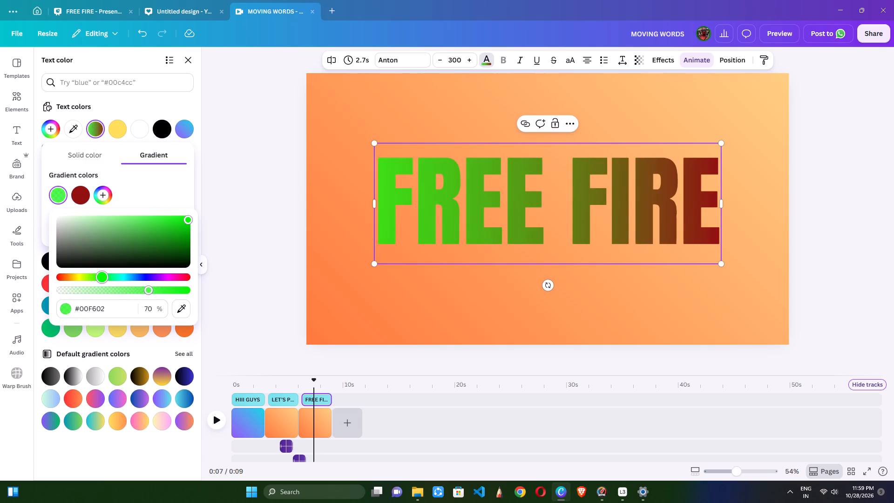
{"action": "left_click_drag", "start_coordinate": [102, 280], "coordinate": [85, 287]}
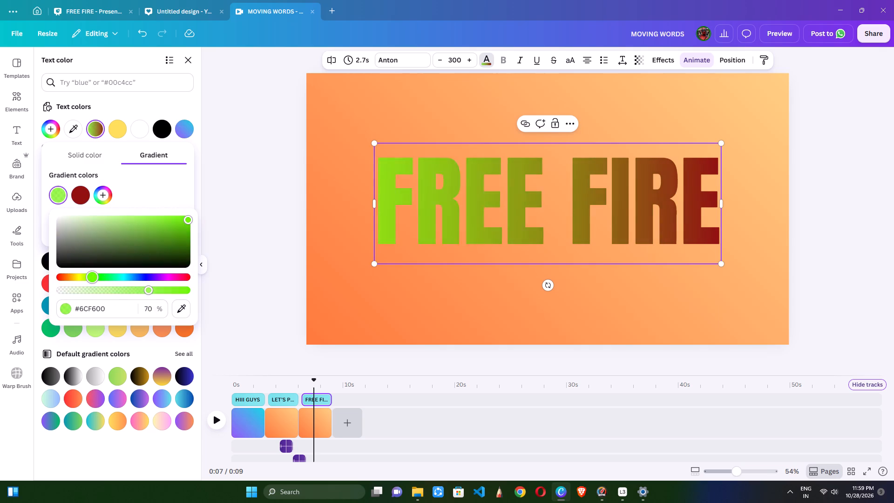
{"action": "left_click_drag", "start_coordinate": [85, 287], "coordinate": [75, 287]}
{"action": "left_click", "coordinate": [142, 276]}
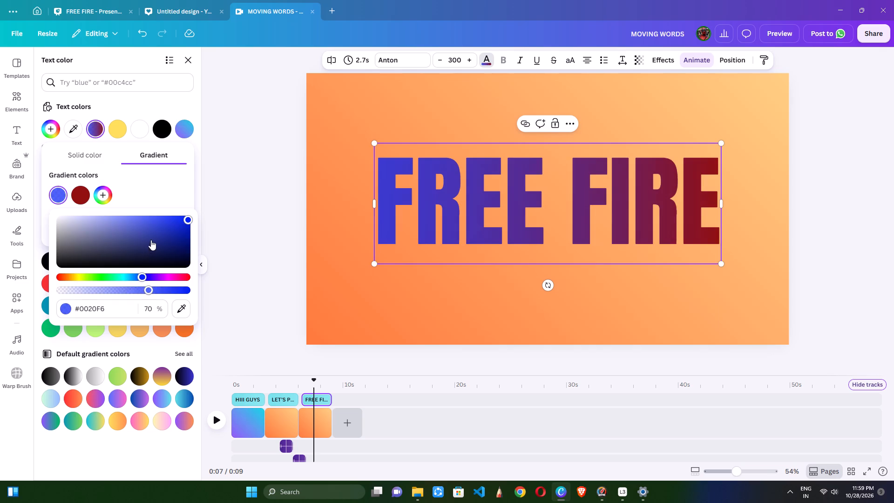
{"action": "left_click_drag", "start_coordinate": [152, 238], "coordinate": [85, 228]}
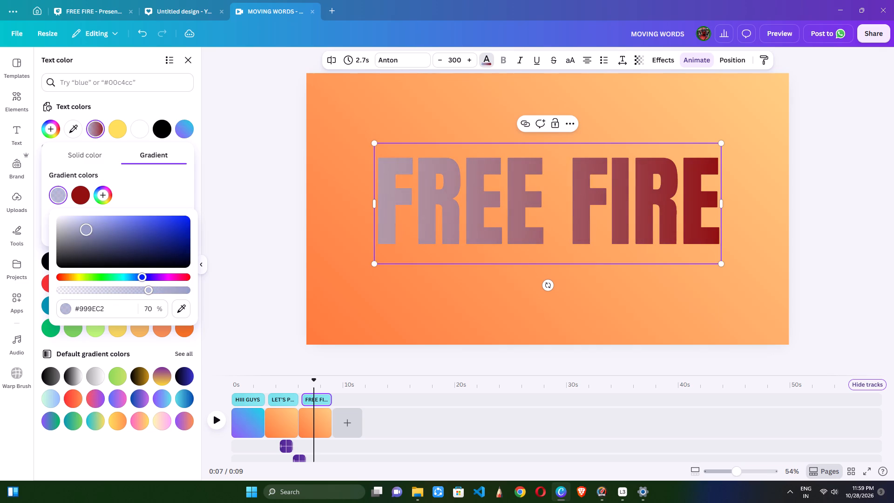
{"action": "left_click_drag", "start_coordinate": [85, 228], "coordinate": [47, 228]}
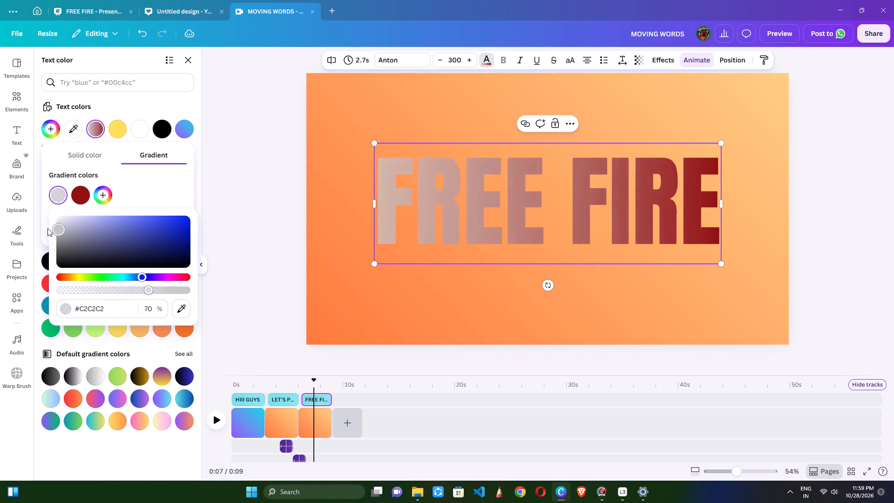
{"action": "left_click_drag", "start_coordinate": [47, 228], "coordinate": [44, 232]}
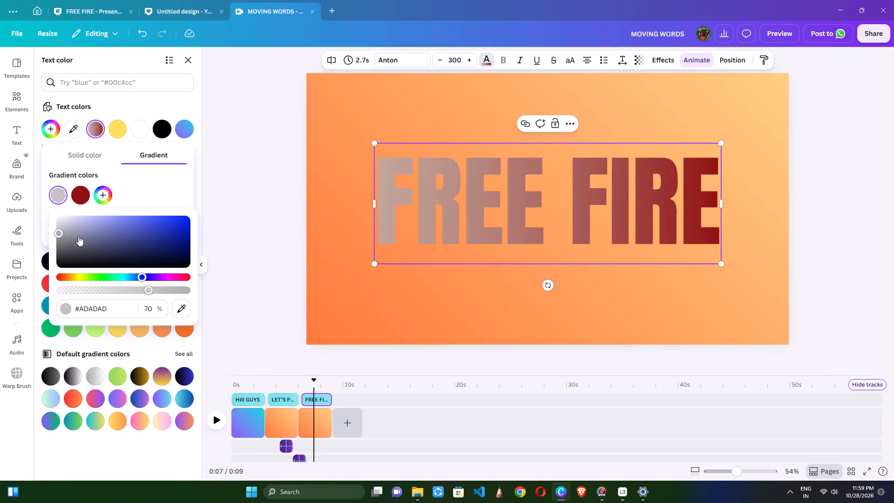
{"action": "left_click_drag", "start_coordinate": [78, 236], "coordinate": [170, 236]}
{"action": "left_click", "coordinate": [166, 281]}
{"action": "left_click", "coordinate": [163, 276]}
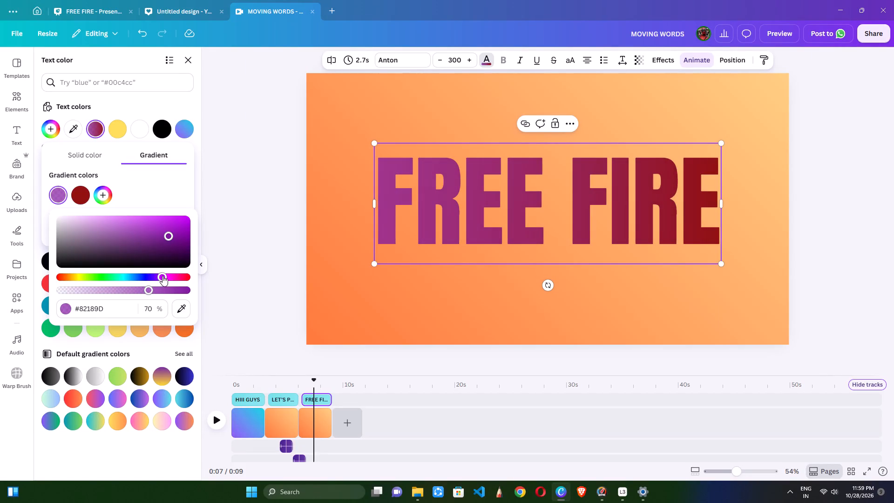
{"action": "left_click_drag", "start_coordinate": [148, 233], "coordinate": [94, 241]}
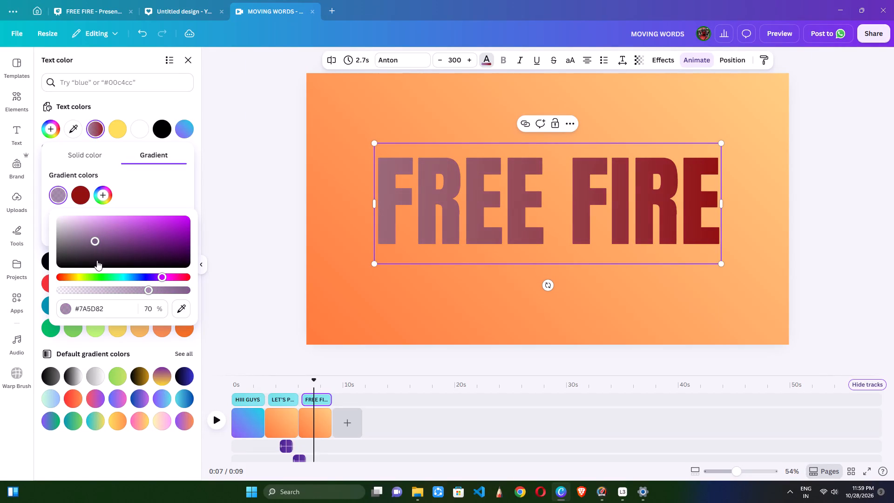
Set the first colour of the "FREE FIRE" text gradient to golden brown #8B6911.
{"action": "left_click", "coordinate": [77, 277]}
{"action": "left_click_drag", "start_coordinate": [77, 278], "coordinate": [77, 278]}
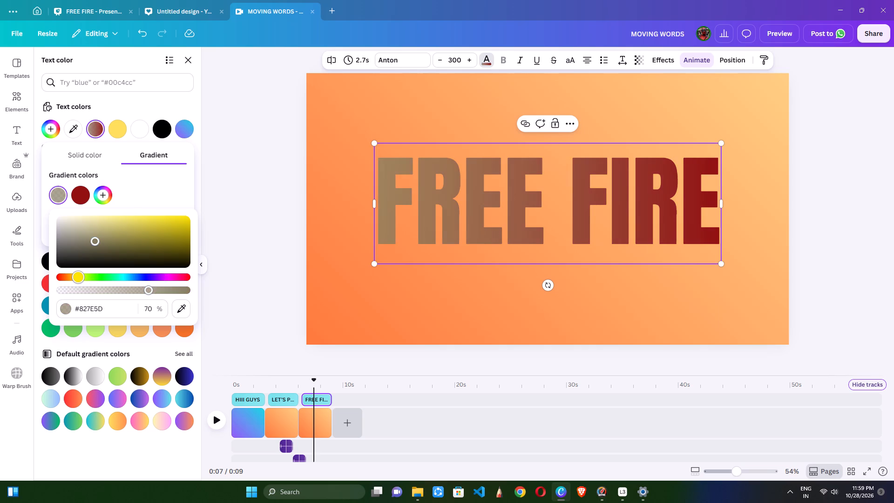
{"action": "left_click_drag", "start_coordinate": [77, 278], "coordinate": [64, 276]}
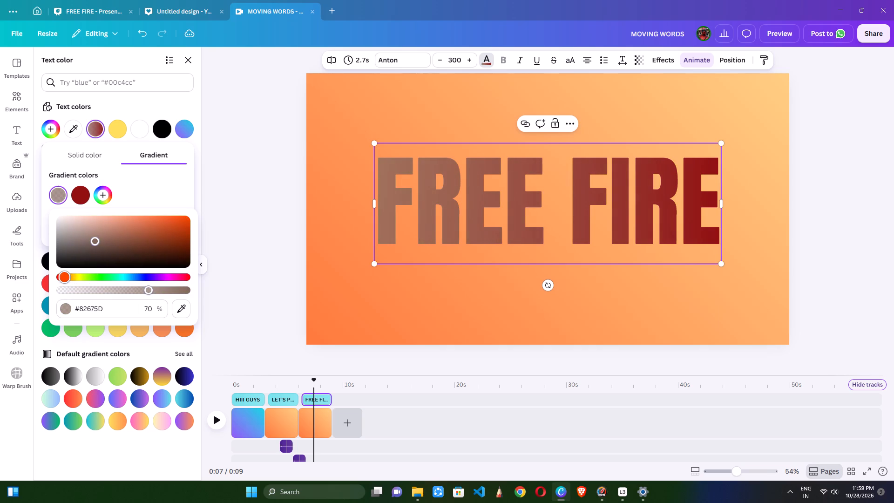
{"action": "left_click", "coordinate": [73, 279]}
{"action": "left_click_drag", "start_coordinate": [91, 240], "coordinate": [93, 236]}
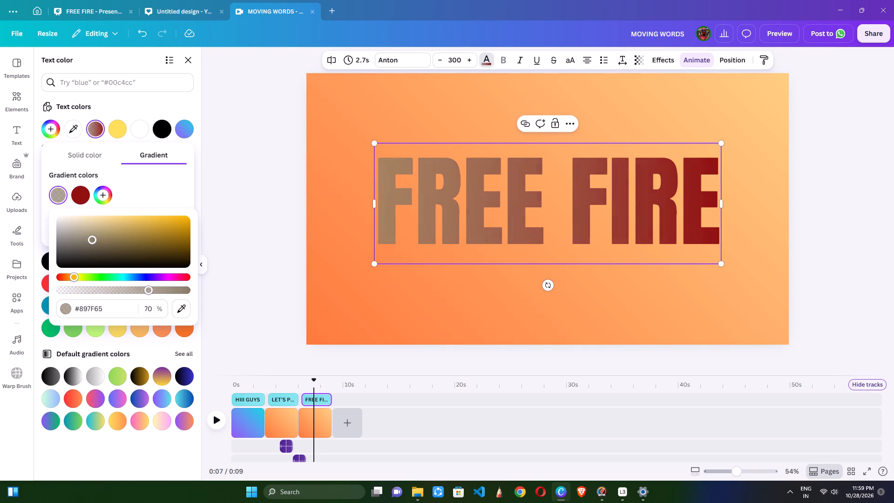
{"action": "left_click_drag", "start_coordinate": [93, 236], "coordinate": [176, 225]}
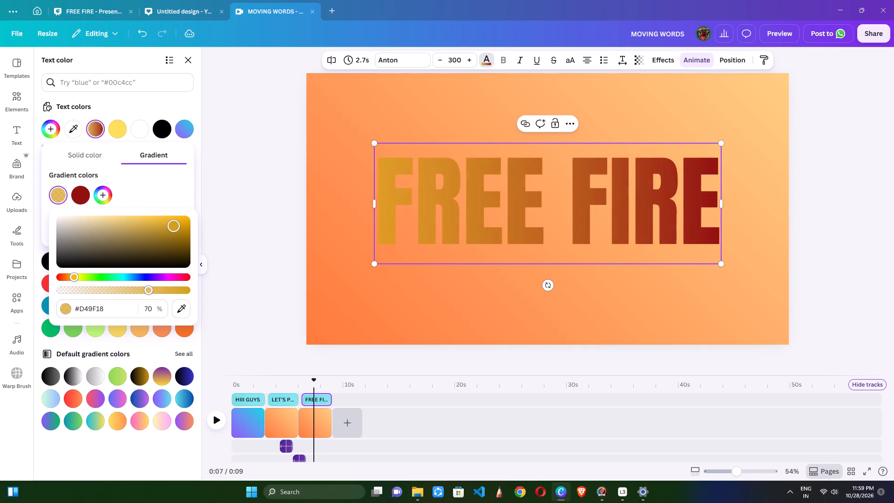
{"action": "left_click_drag", "start_coordinate": [176, 225], "coordinate": [144, 238]}
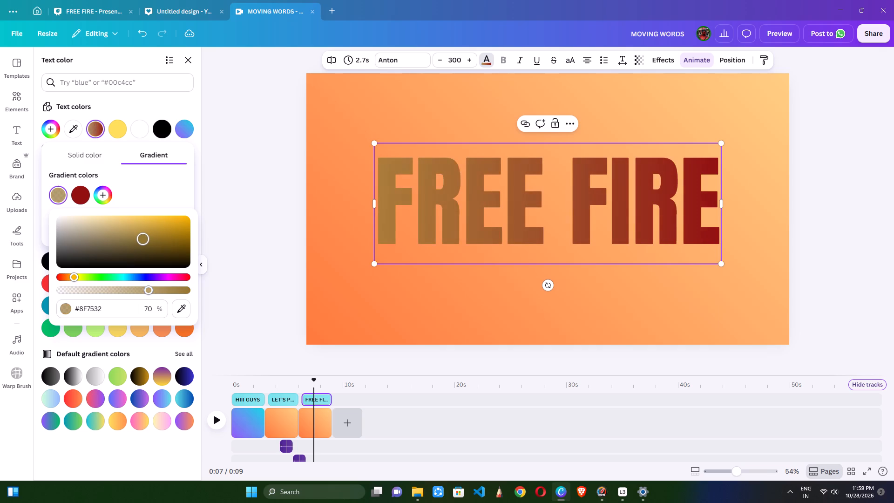
{"action": "left_click_drag", "start_coordinate": [144, 238], "coordinate": [170, 229]}
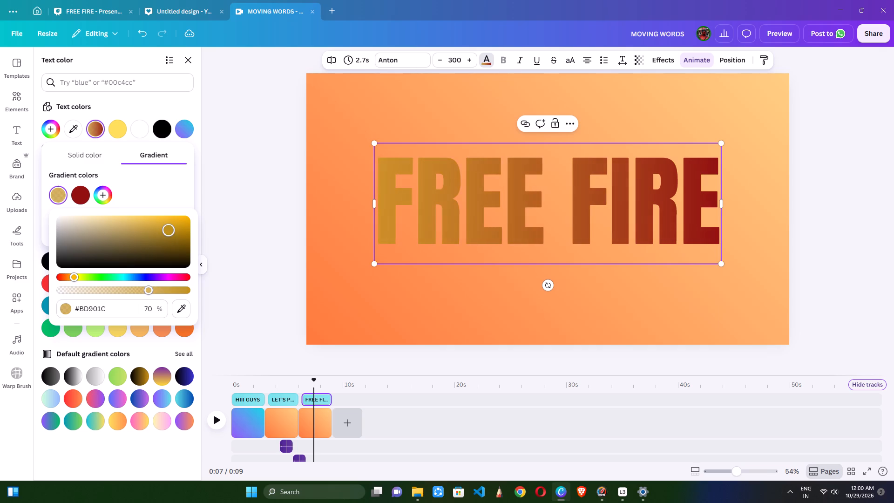
{"action": "left_click_drag", "start_coordinate": [170, 229], "coordinate": [174, 239]}
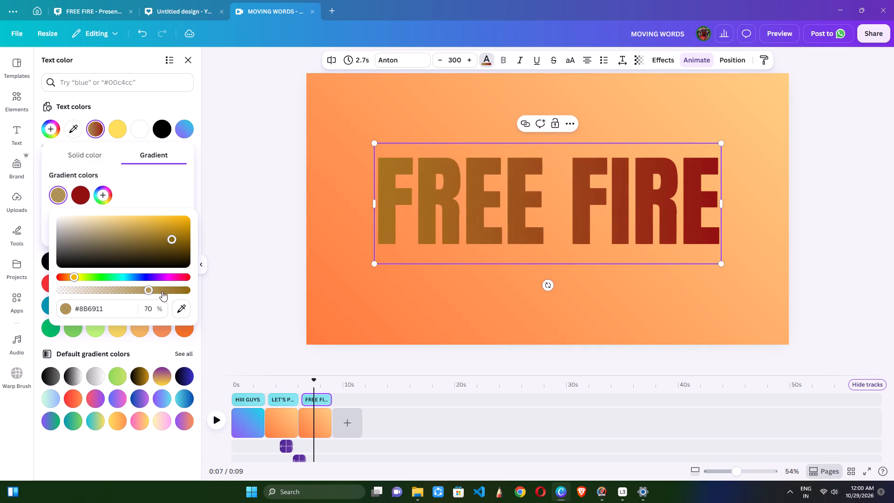
Set the second colour of the "FREE FIRE" text gradient to burnt orange #B65700.
{"action": "left_click", "coordinate": [79, 196]}
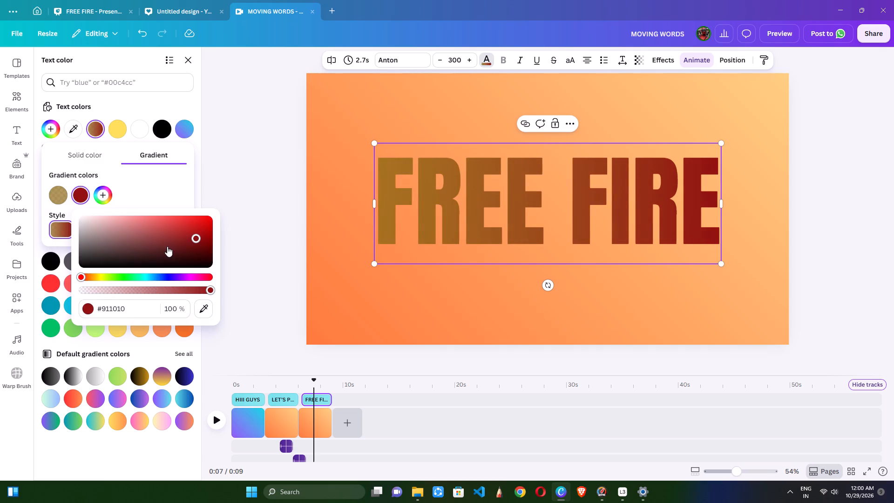
{"action": "left_click_drag", "start_coordinate": [181, 239], "coordinate": [147, 244]}
{"action": "left_click", "coordinate": [90, 276]}
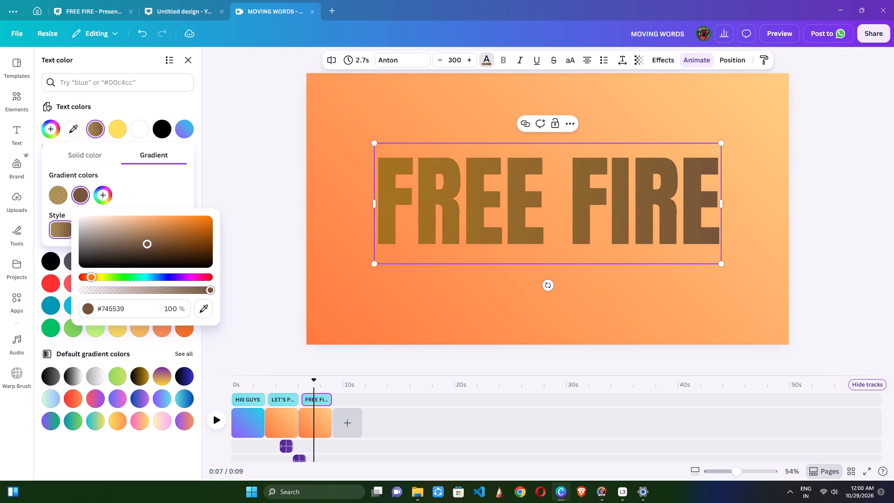
{"action": "left_click_drag", "start_coordinate": [147, 248], "coordinate": [216, 223]}
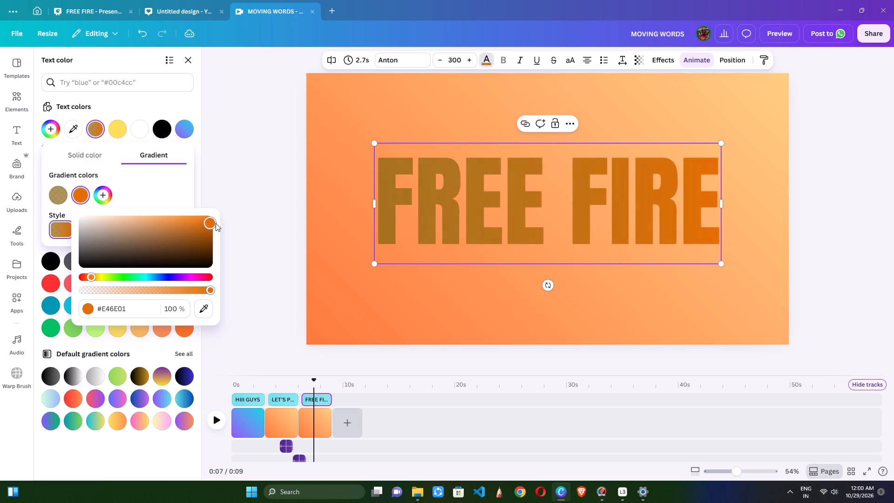
{"action": "left_click_drag", "start_coordinate": [216, 223], "coordinate": [217, 231]}
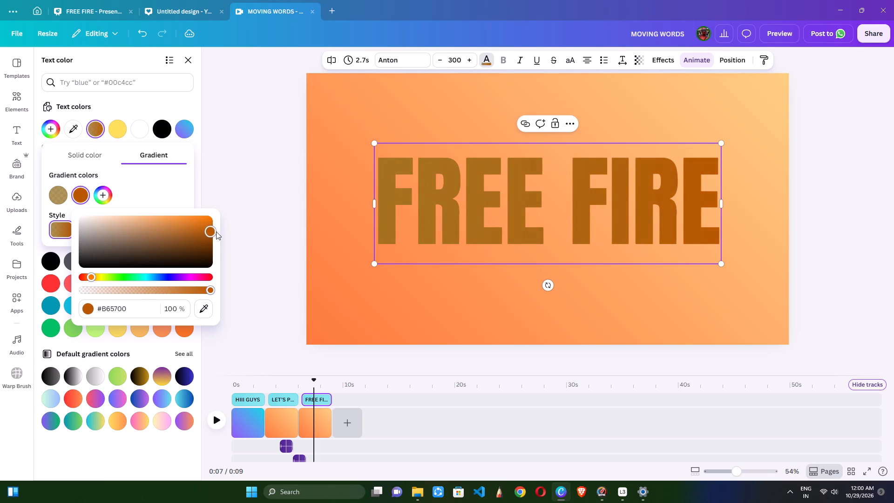
{"action": "left_click", "coordinate": [390, 291]}
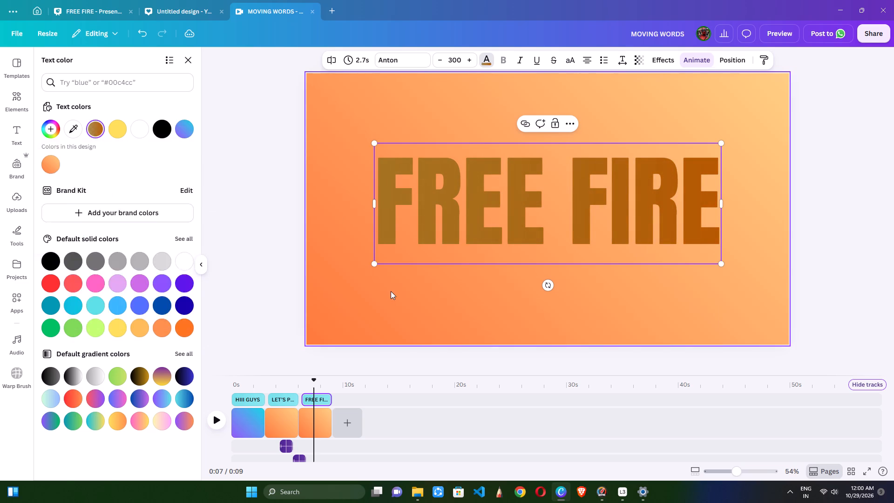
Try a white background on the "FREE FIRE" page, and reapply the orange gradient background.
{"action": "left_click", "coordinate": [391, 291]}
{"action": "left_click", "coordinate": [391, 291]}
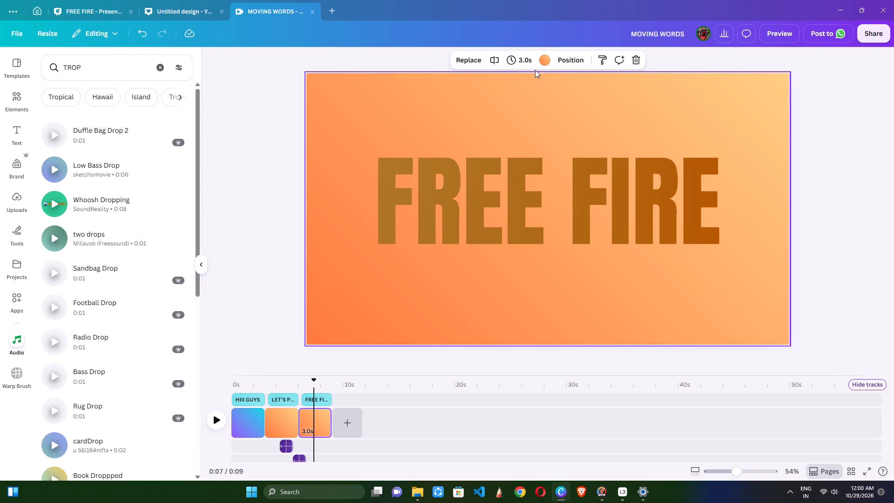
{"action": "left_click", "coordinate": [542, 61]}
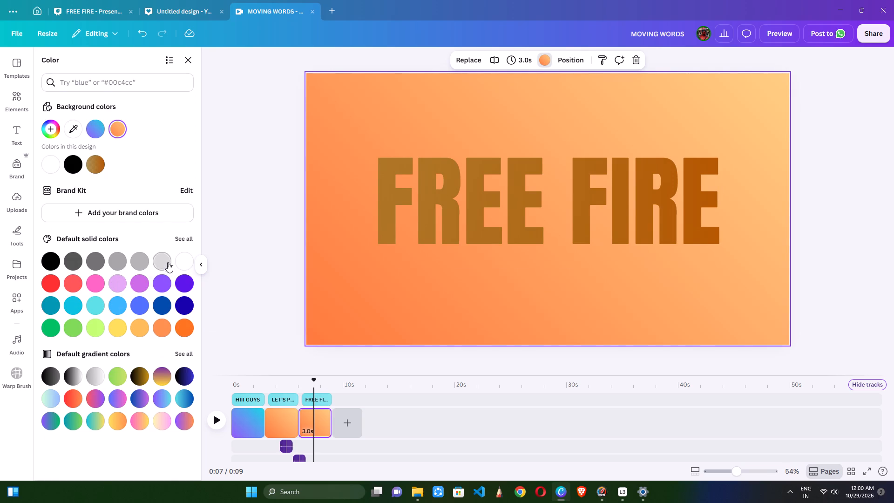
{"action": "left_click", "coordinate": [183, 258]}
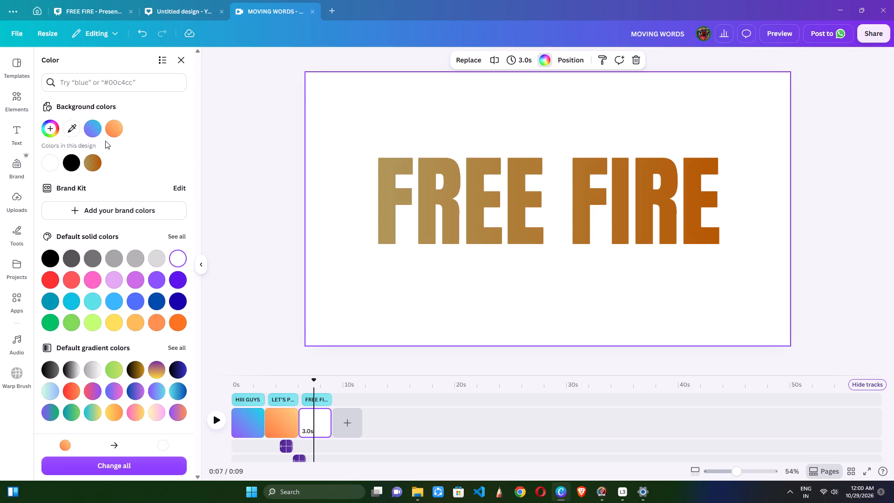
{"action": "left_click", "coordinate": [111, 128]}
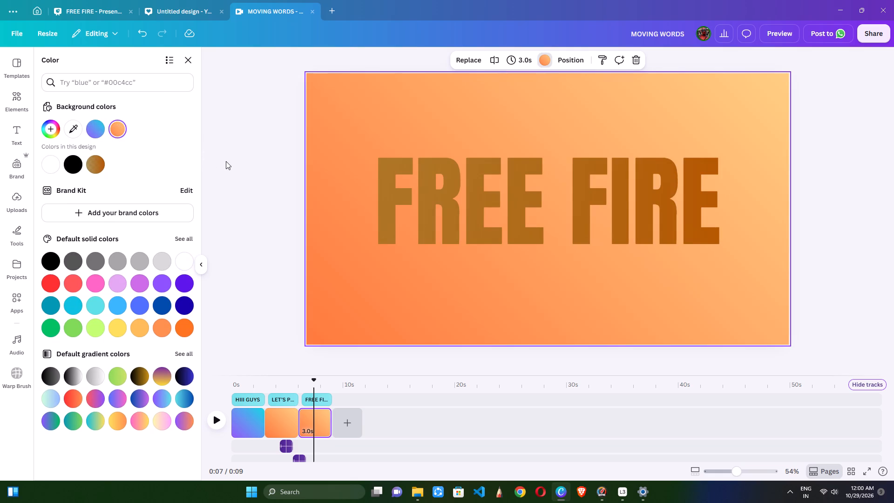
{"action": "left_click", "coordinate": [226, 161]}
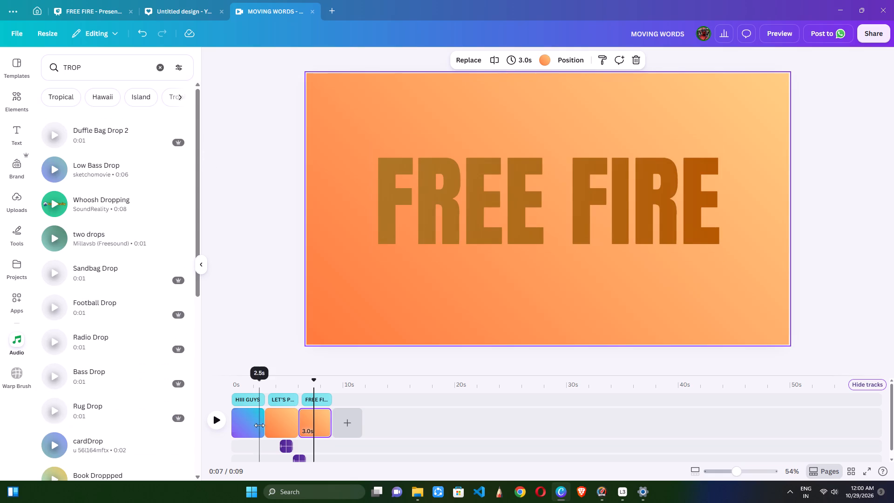
Play the "FREE FIRE" page through to its end, and start playback again from the "HIII GUYS" page.
{"action": "left_click", "coordinate": [214, 419]}
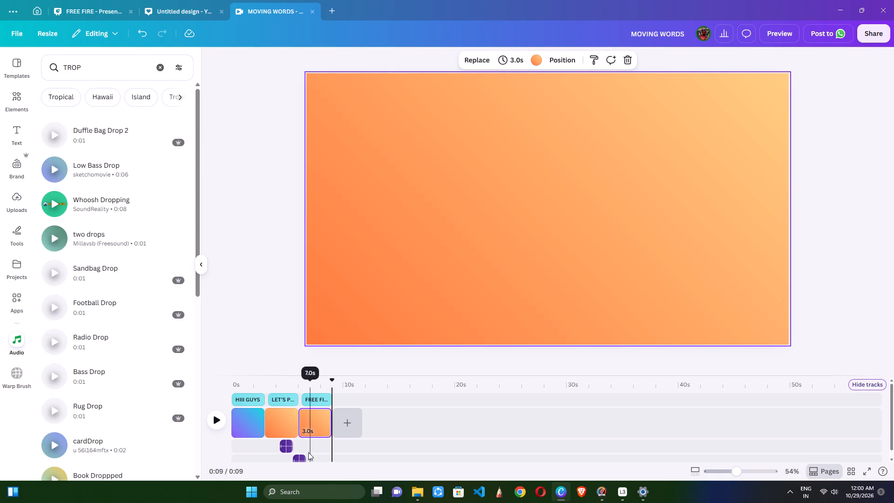
{"action": "scroll", "coordinate": [308, 452], "scroll_direction": "down", "scroll_amount": 2}
{"action": "scroll", "coordinate": [304, 456], "scroll_direction": "up", "scroll_amount": 3}
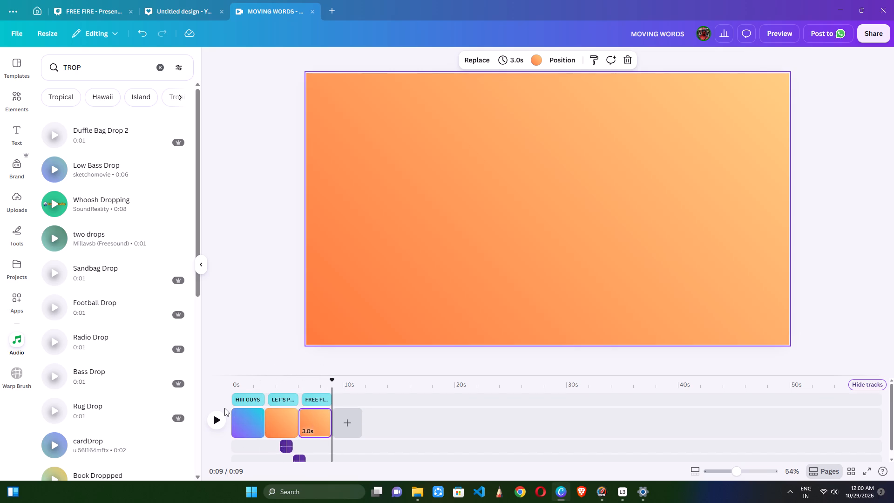
{"action": "left_click", "coordinate": [237, 396]}
{"action": "left_click", "coordinate": [218, 423]}
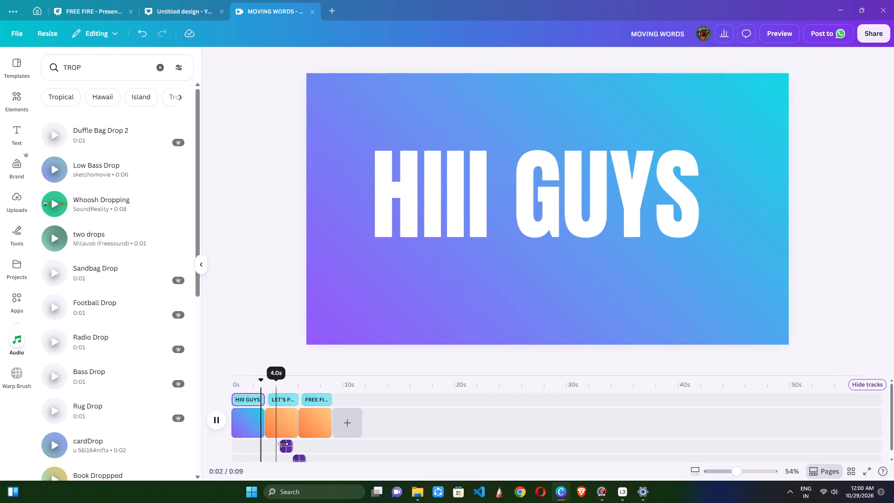
Move the first transition sound earlier so it straddles the cut between the "HIII GUYS" and "LET'S PLAY" pages, at about 3 s.
{"action": "left_click_drag", "start_coordinate": [286, 444], "coordinate": [265, 443]}
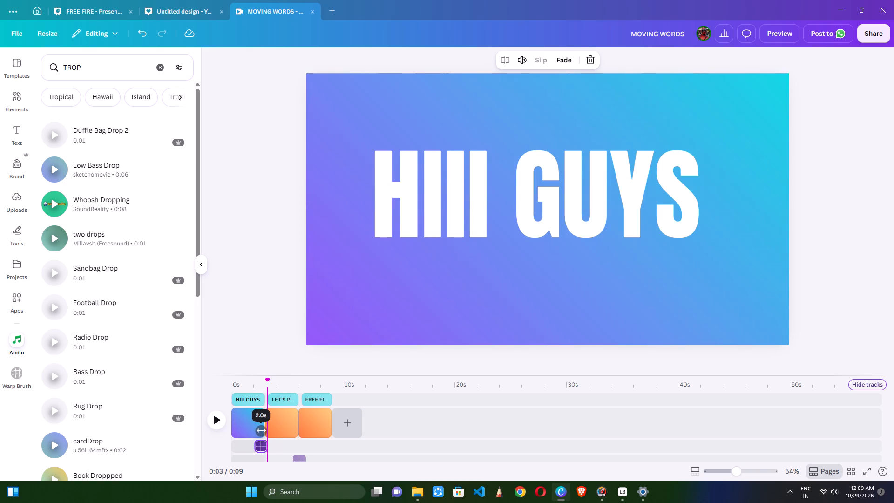
{"action": "left_click_drag", "start_coordinate": [265, 443], "coordinate": [266, 443]}
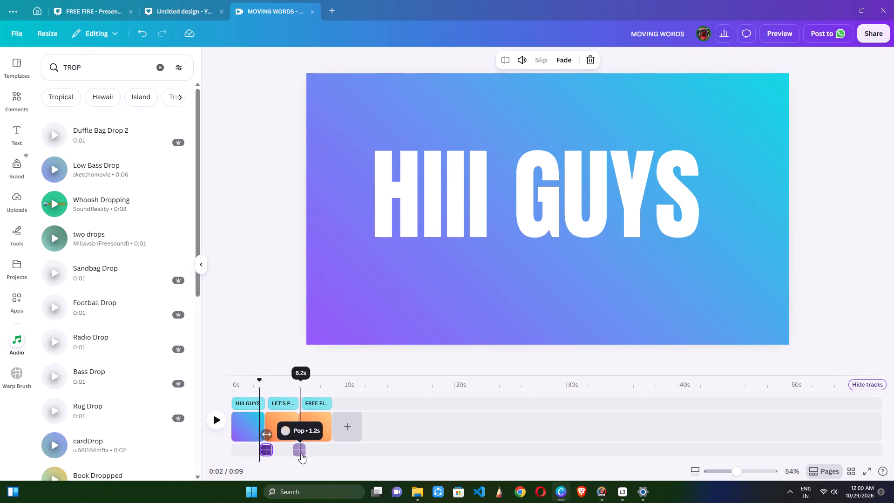
Play the whole video from the beginning to check the transition sounds against the page changes.
{"action": "left_click_drag", "start_coordinate": [258, 382], "coordinate": [206, 390]}
{"action": "left_click", "coordinate": [219, 423]}
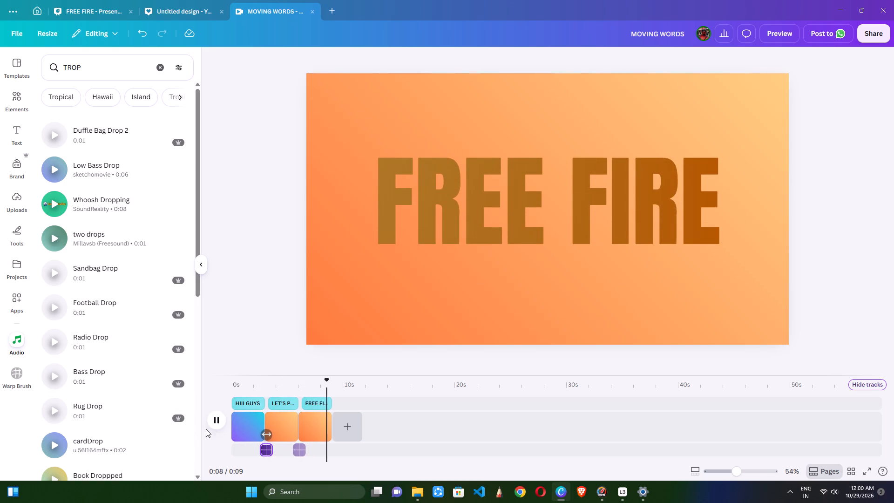
Replay the video from the "HIII GUYS" page and pause it at about 2 s.
{"action": "left_click", "coordinate": [211, 424]}
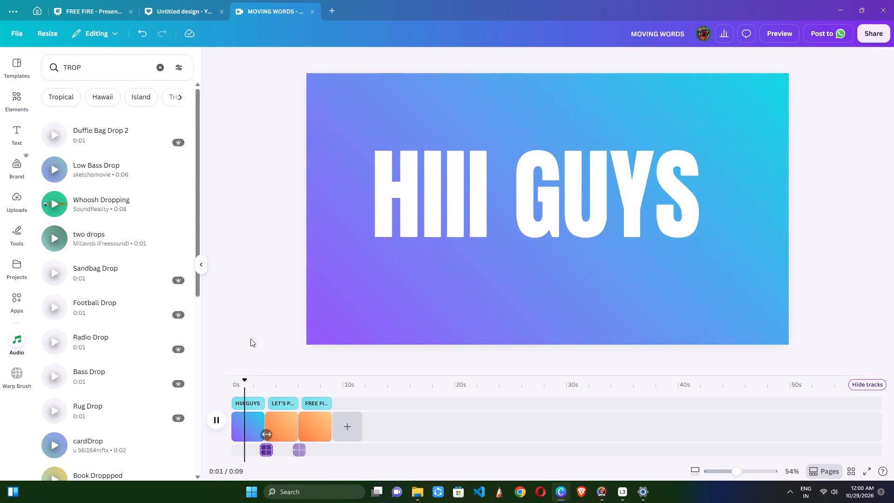
{"action": "left_click", "coordinate": [222, 418]}
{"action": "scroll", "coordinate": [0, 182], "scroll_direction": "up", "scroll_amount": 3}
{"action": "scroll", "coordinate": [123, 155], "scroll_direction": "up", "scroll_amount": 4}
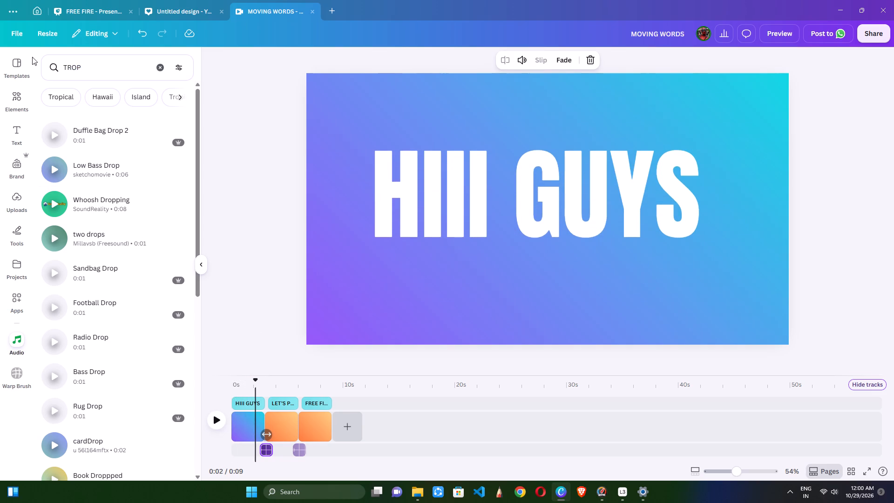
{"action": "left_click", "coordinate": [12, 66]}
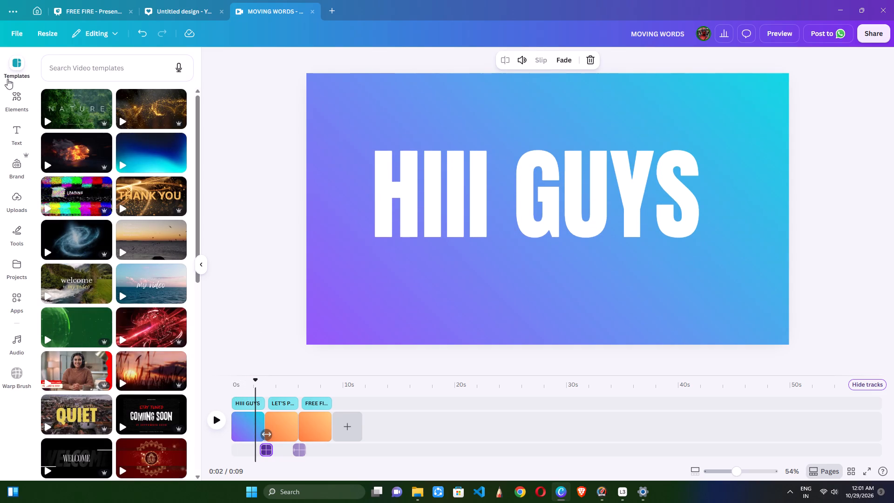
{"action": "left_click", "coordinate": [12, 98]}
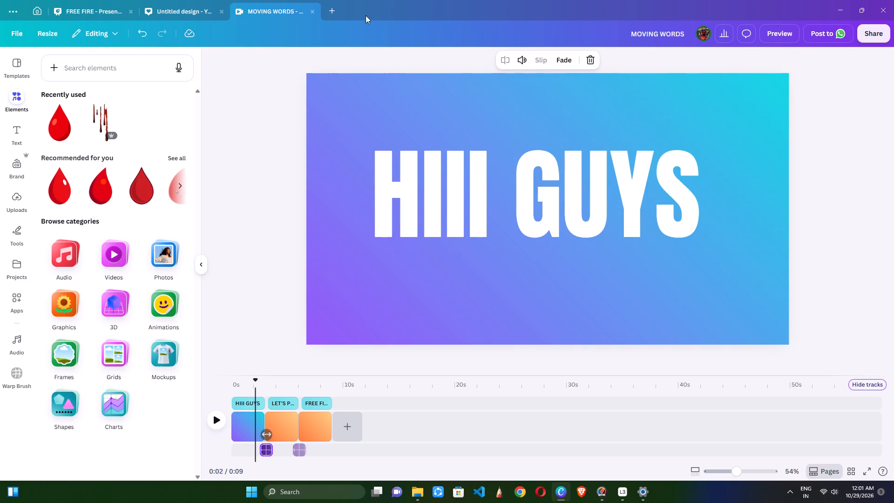
Create a new blank Facebook Post design and open its text options.
{"action": "left_click", "coordinate": [339, 13]}
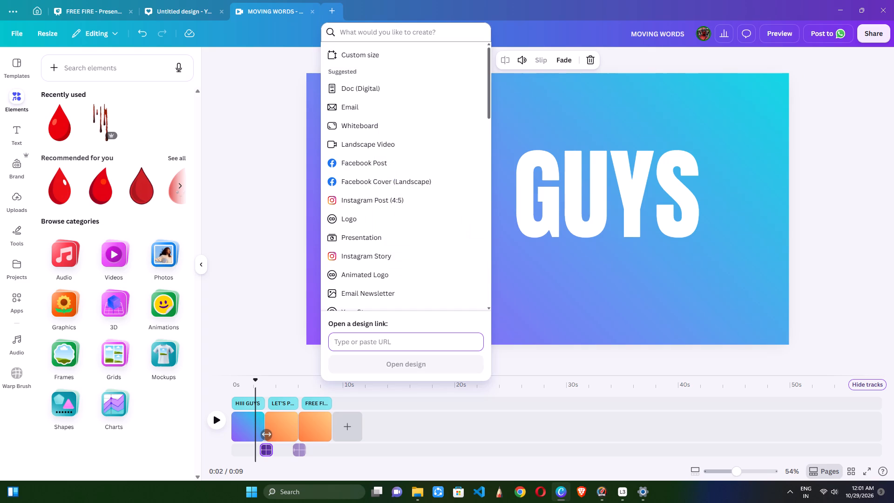
{"action": "left_click", "coordinate": [380, 161]}
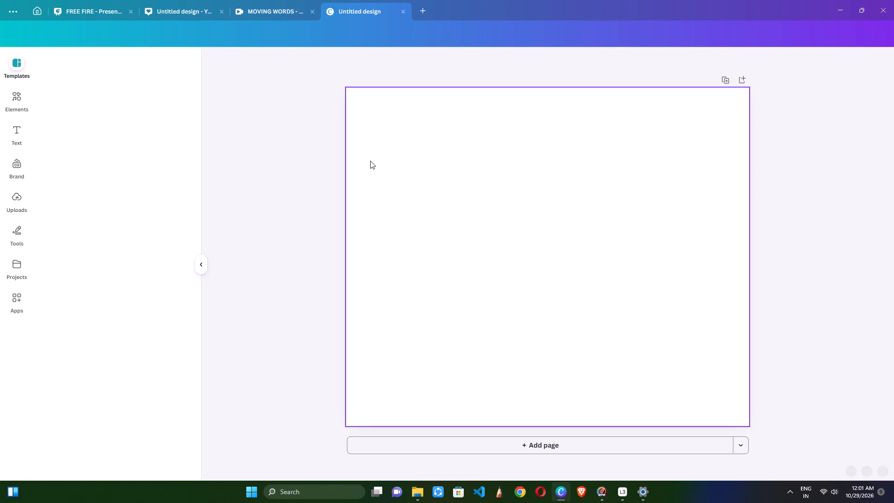
{"action": "left_click", "coordinate": [16, 142]}
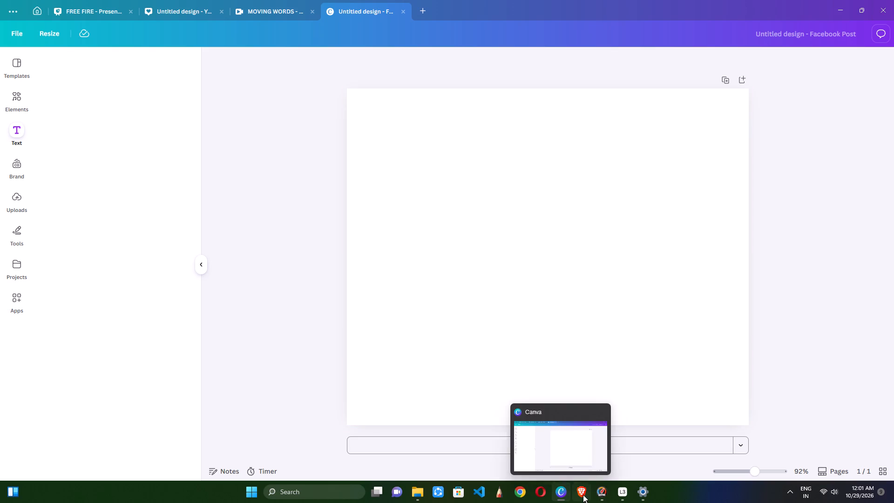
Close the Canva window.
{"action": "left_click", "coordinate": [893, 7]}
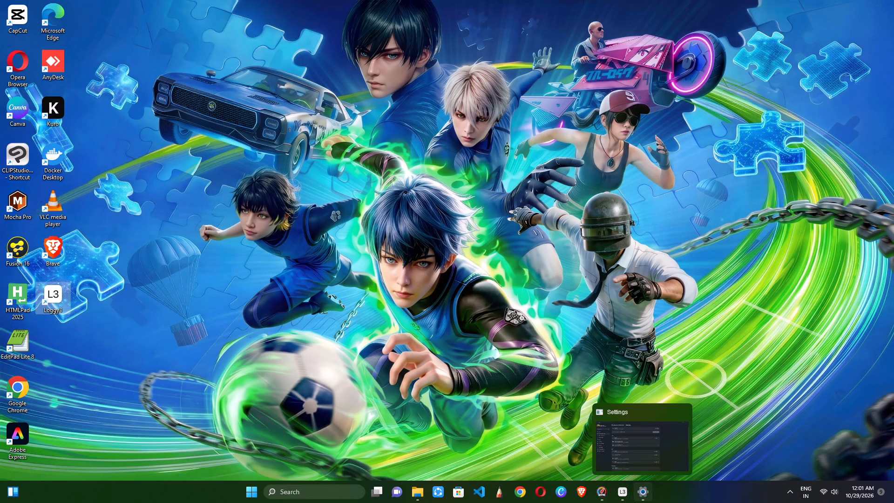
Switch to Loggy3, stop the running session recording, and minimise its window.
{"action": "left_click", "coordinate": [621, 448]}
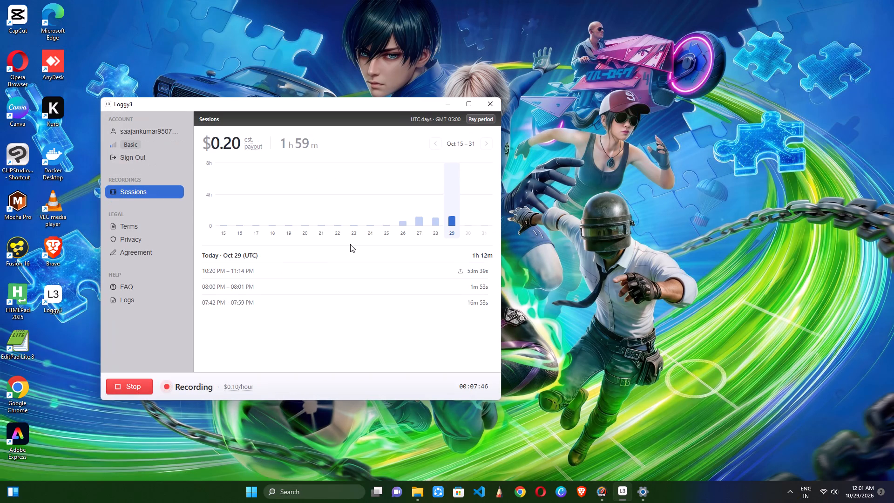
{"action": "scroll", "coordinate": [183, 285], "scroll_direction": "down", "scroll_amount": 4}
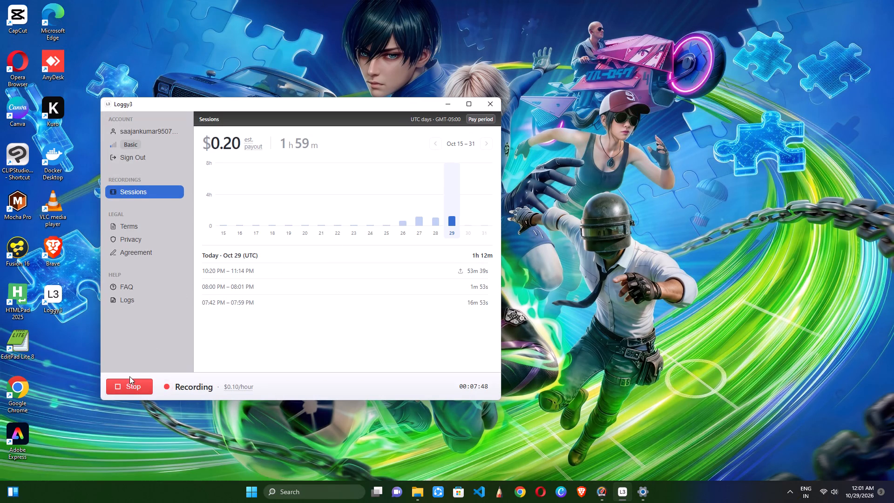
{"action": "left_click", "coordinate": [128, 387]}
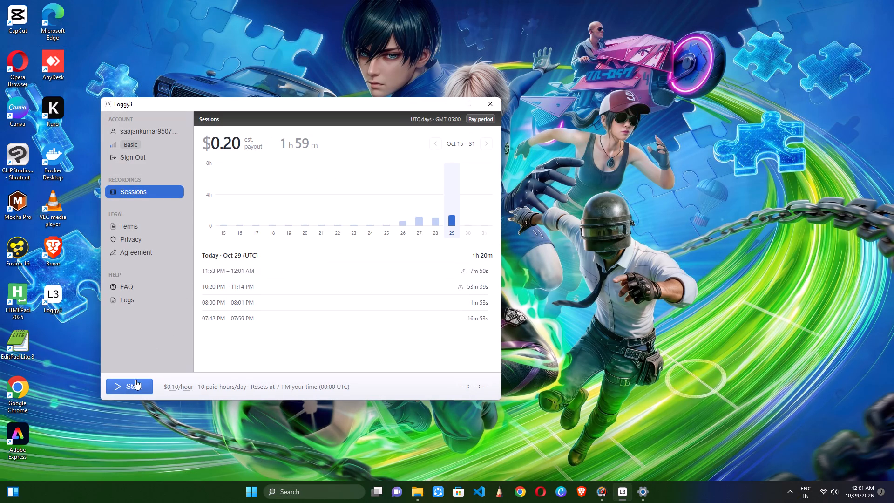
{"action": "scroll", "coordinate": [306, 306], "scroll_direction": "up", "scroll_amount": 3}
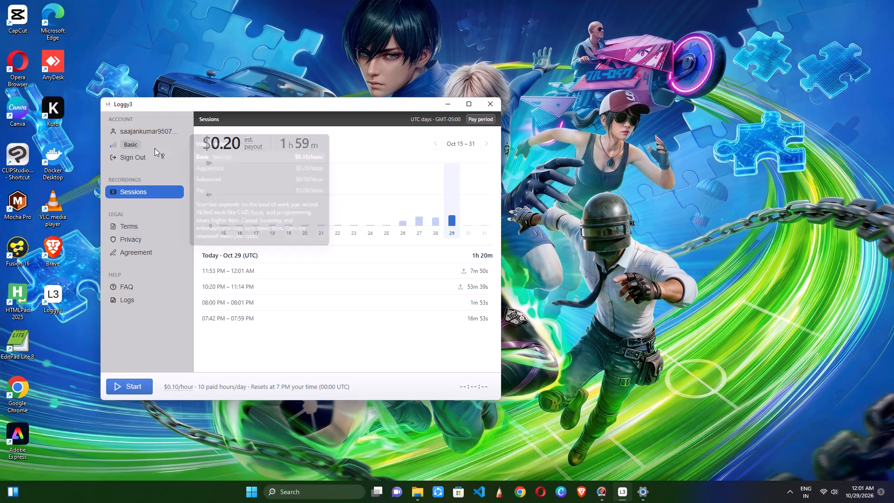
{"action": "left_click", "coordinate": [447, 105]}
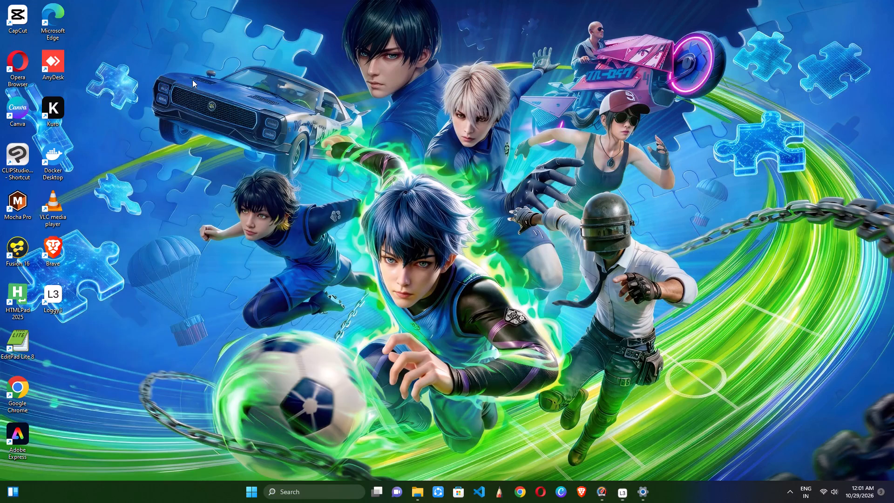
Launch the Kuro app from the desktop.
{"action": "double_click", "coordinate": [58, 115]}
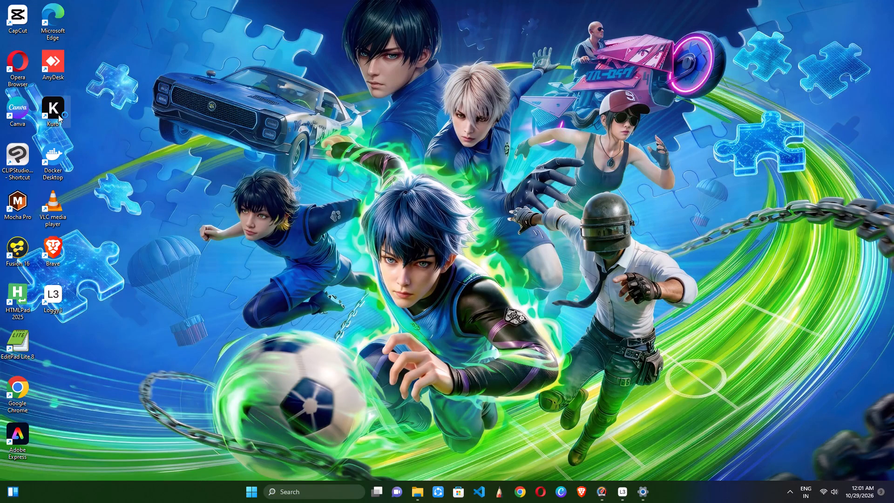
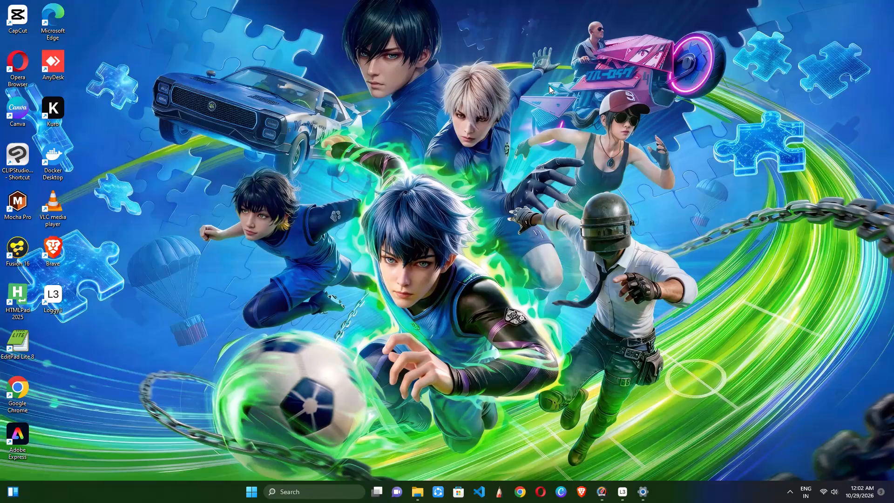
Bring up the Shut Down Windows dialog from the desktop.
{"action": "key", "text": "alt+F4"}
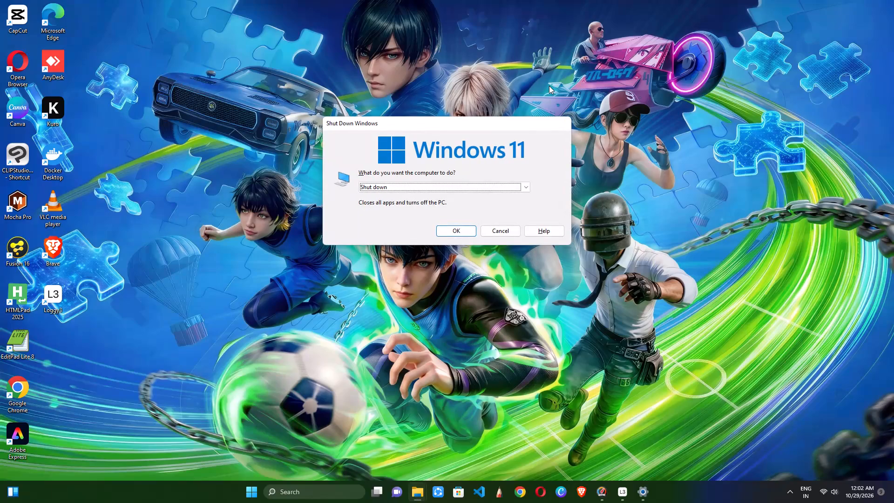